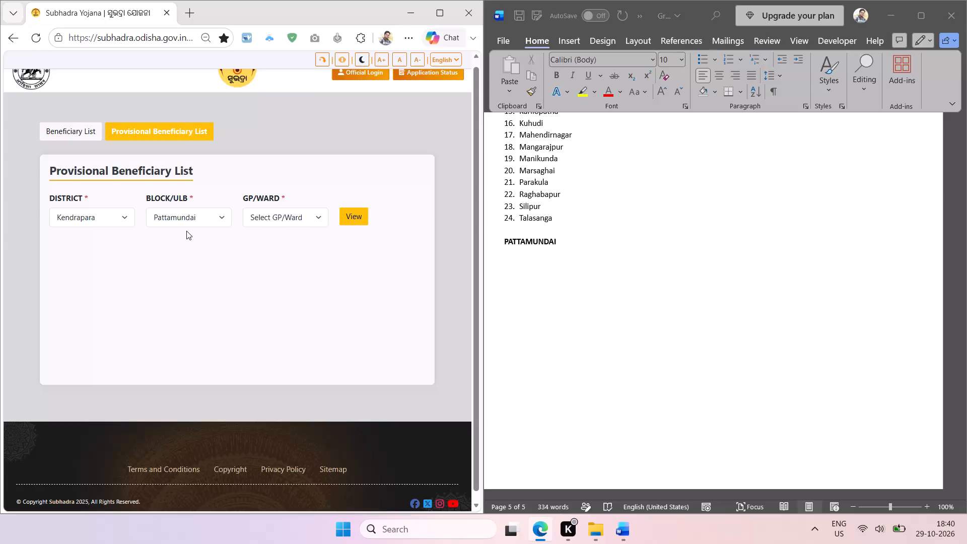
# Extract the text of the Pattamundai GP/Ward options from Alapua to Dosia out of the web form's list.
pyautogui.click(574, 256)
pyautogui.hscroll(1, 571, 263)
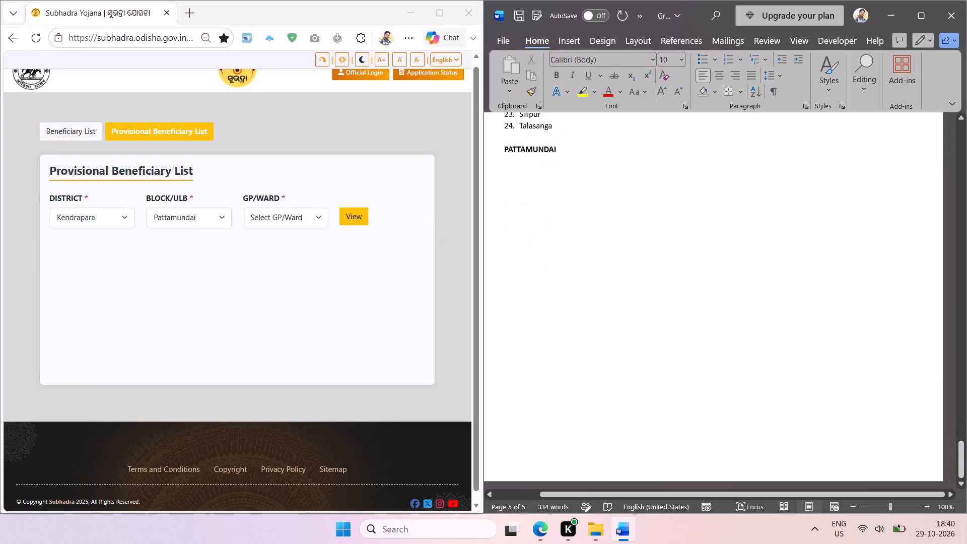
pyautogui.hscroll(1, 571, 263)
pyautogui.scroll(-1, 569, 258)
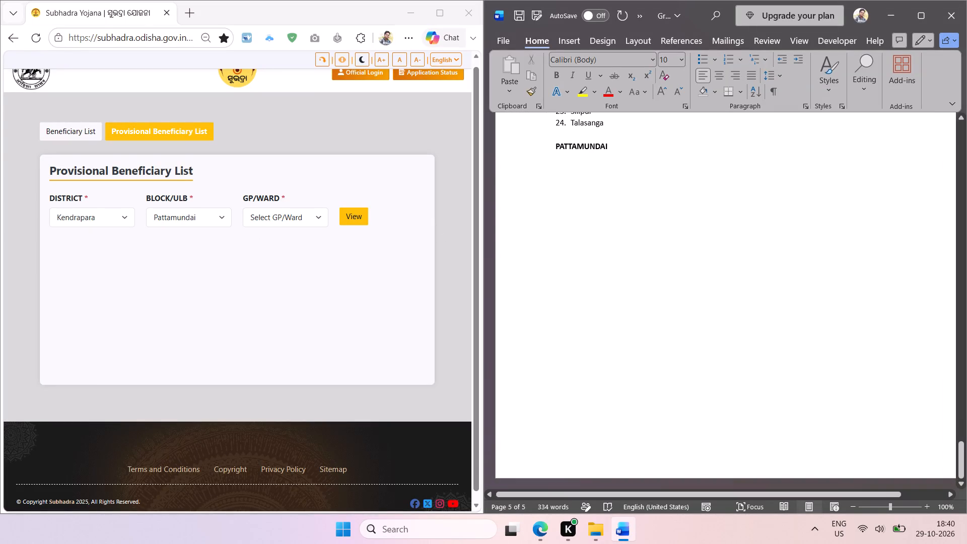
pyautogui.scroll(-1, 566, 254)
pyautogui.click(326, 218)
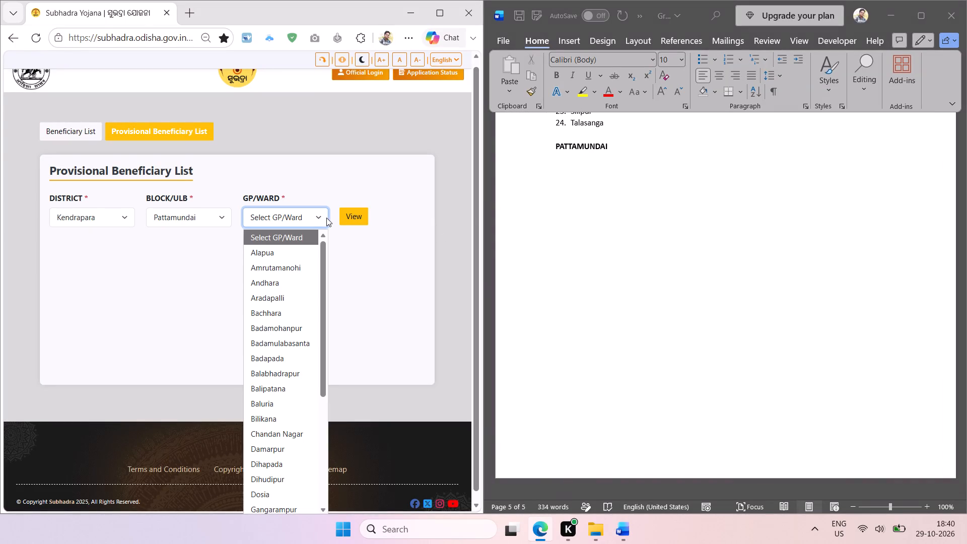
pyautogui.press('shift+super+t')
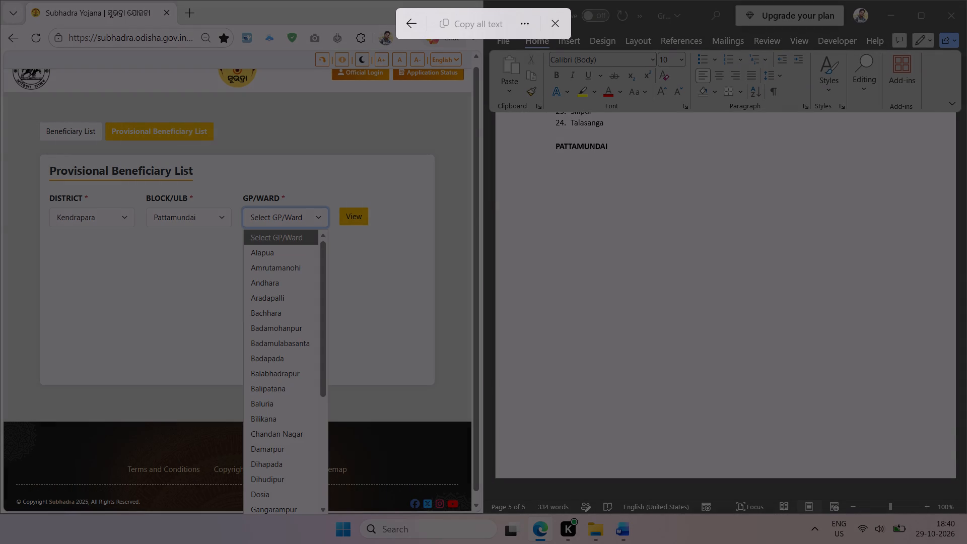
pyautogui.moveTo(247, 247); pyautogui.dragTo(313, 518)
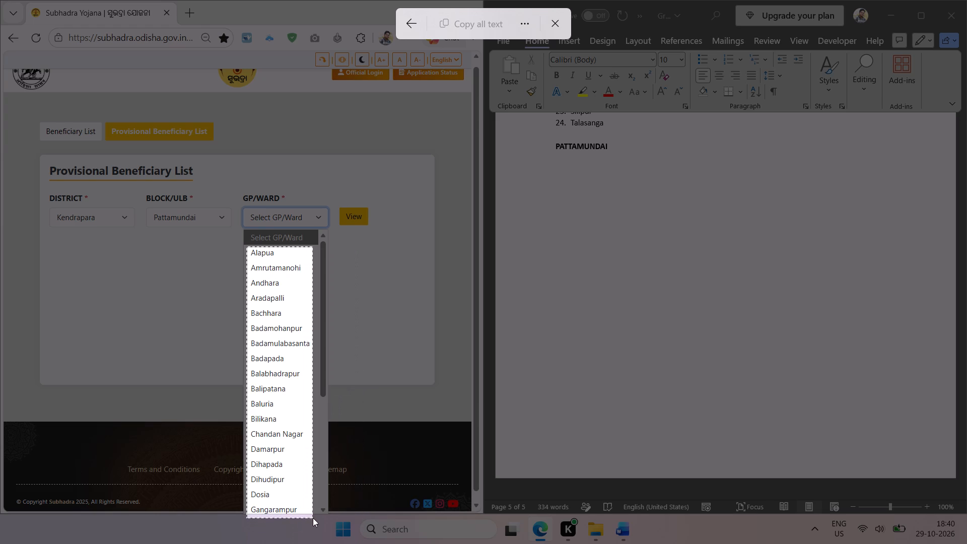
pyautogui.moveTo(313, 518); pyautogui.dragTo(319, 504)
pyautogui.click(476, 25)
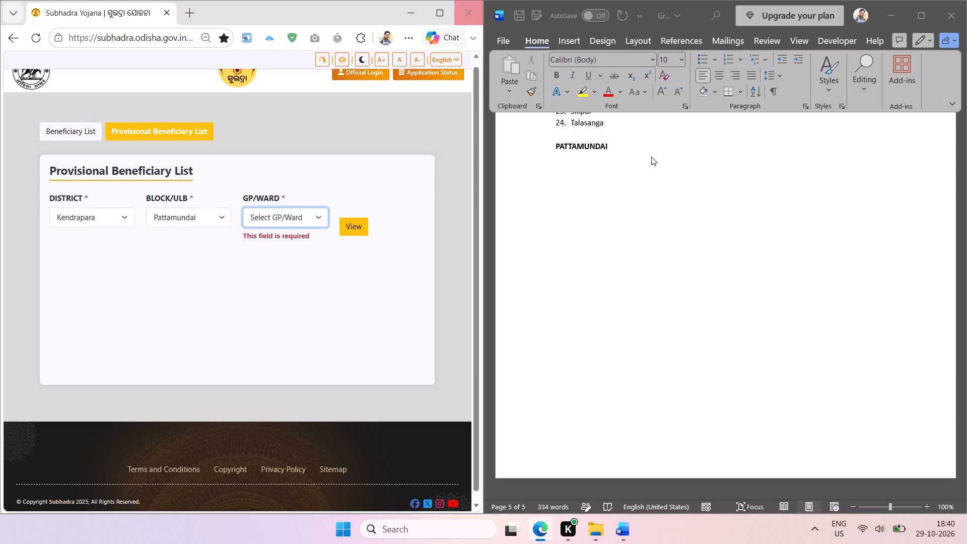
# Paste the extracted names below the PATTAMUNDAI heading in the Word document and start a new line after Dosia.
pyautogui.click(580, 165)
pyautogui.click(570, 168)
pyautogui.hotkey('ctrl', 'v')
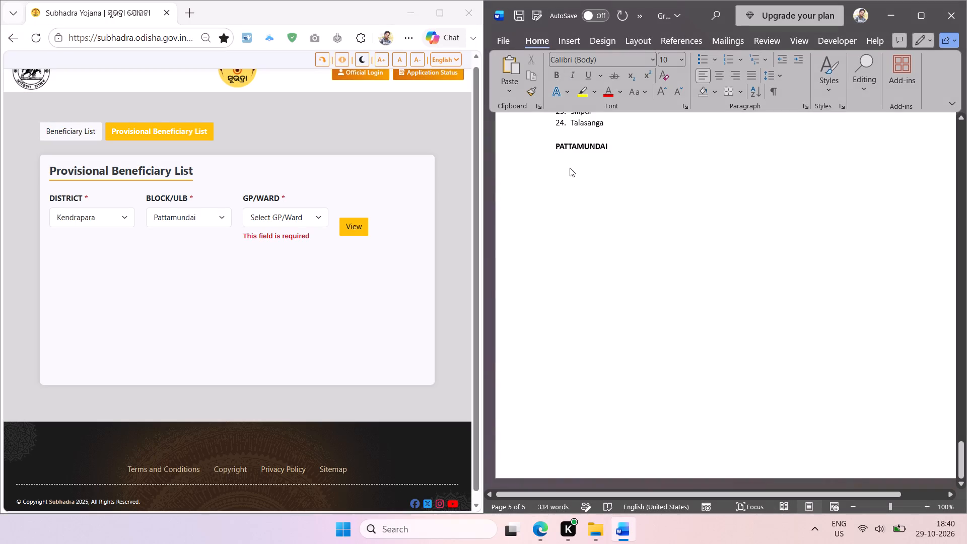
pyautogui.press('Return')
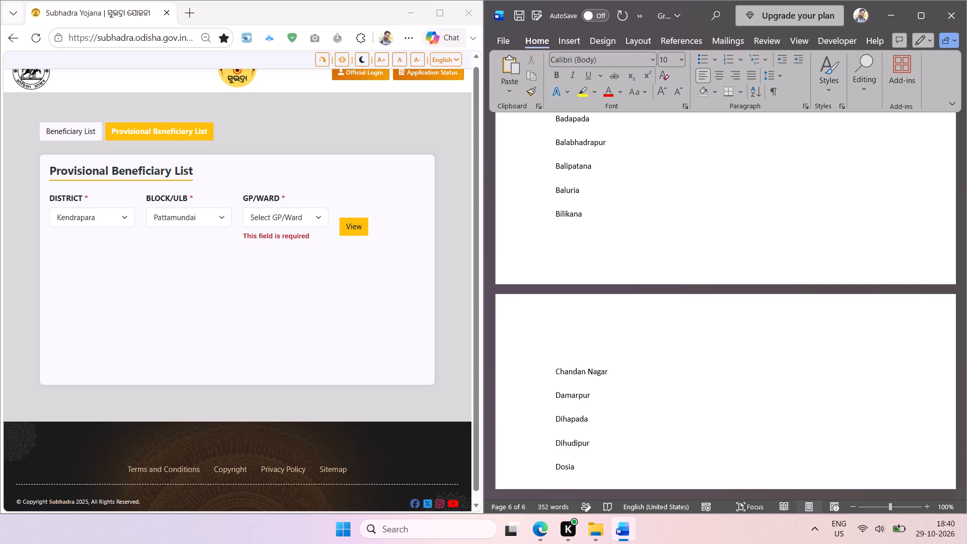
pyautogui.press('Return')
# Extract the remaining GP/Ward options from Dosia to Taradipal as text and paste them at the end of the Word list.
pyautogui.click(310, 222)
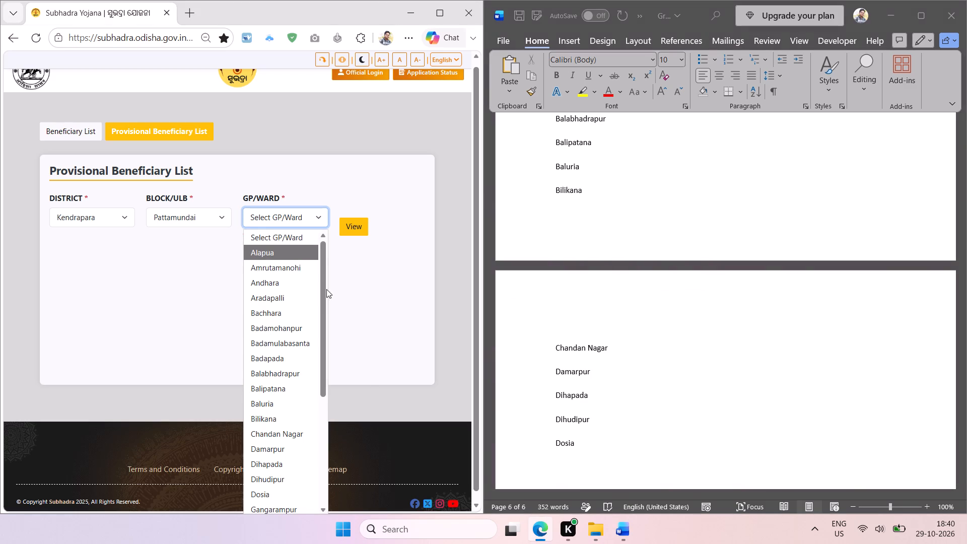
pyautogui.moveTo(322, 281); pyautogui.dragTo(326, 459)
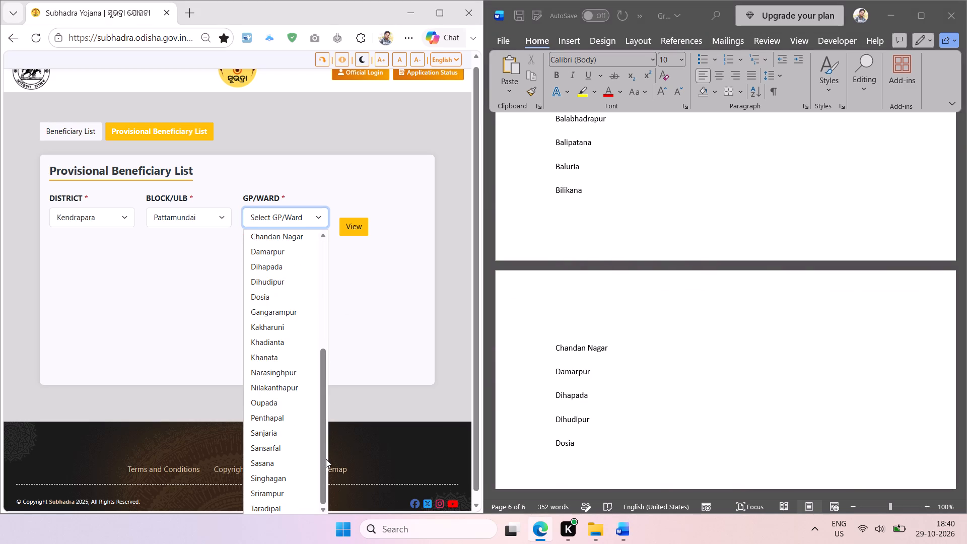
pyautogui.press('shift+super+t')
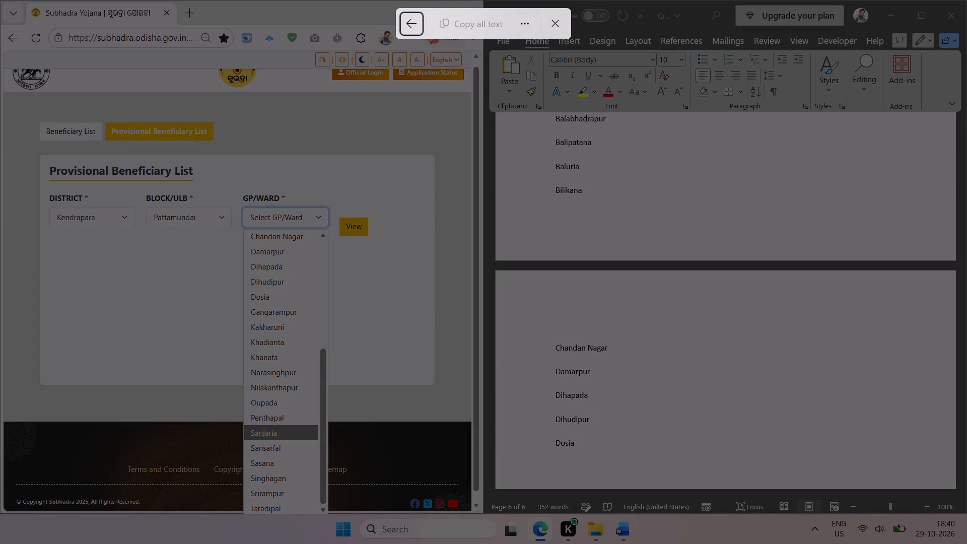
pyautogui.moveTo(248, 288); pyautogui.dragTo(317, 527)
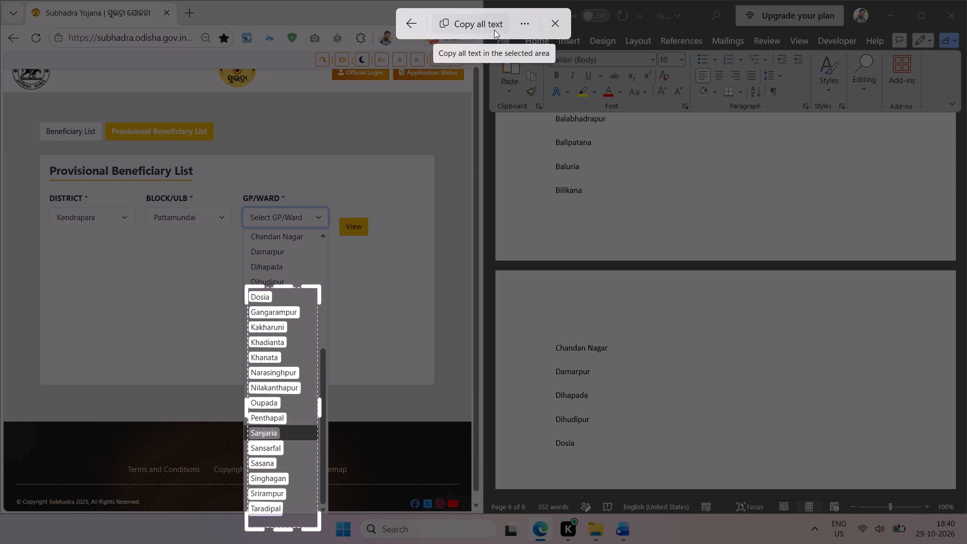
pyautogui.click(493, 27)
pyautogui.click(601, 448)
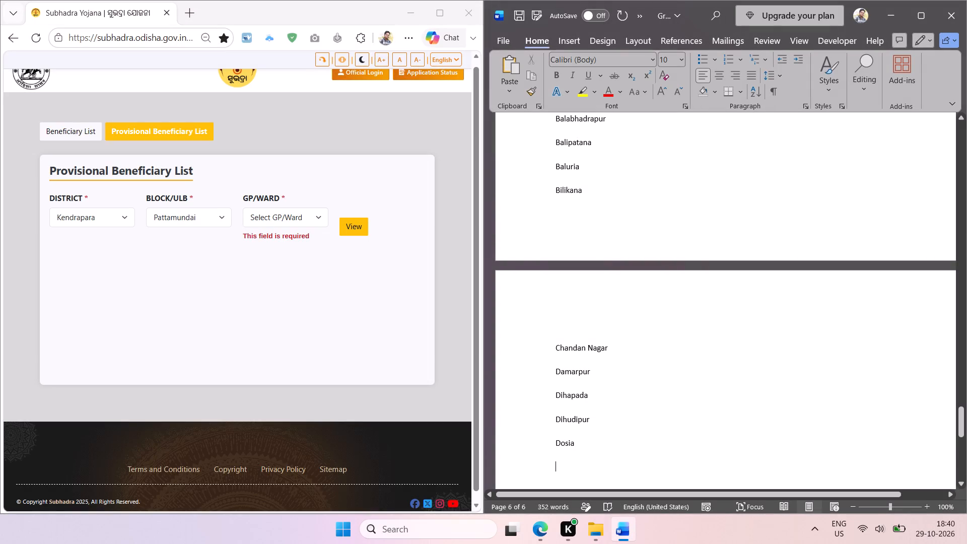
pyautogui.hotkey('ctrl', 'v')
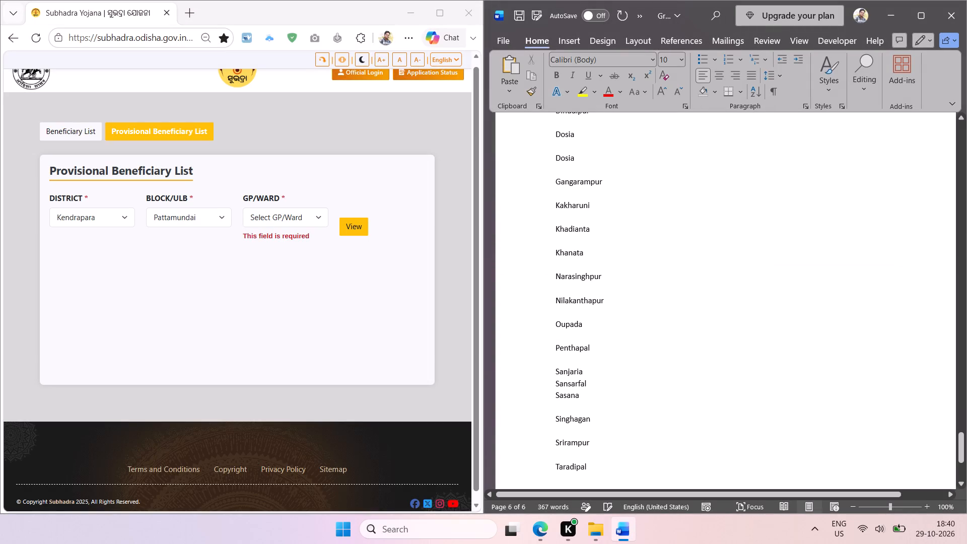
# Delete the duplicate Dosia entry from the pasted list.
pyautogui.doubleClick(571, 160)
pyautogui.press('BackSpace')
pyautogui.press('BackSpace')
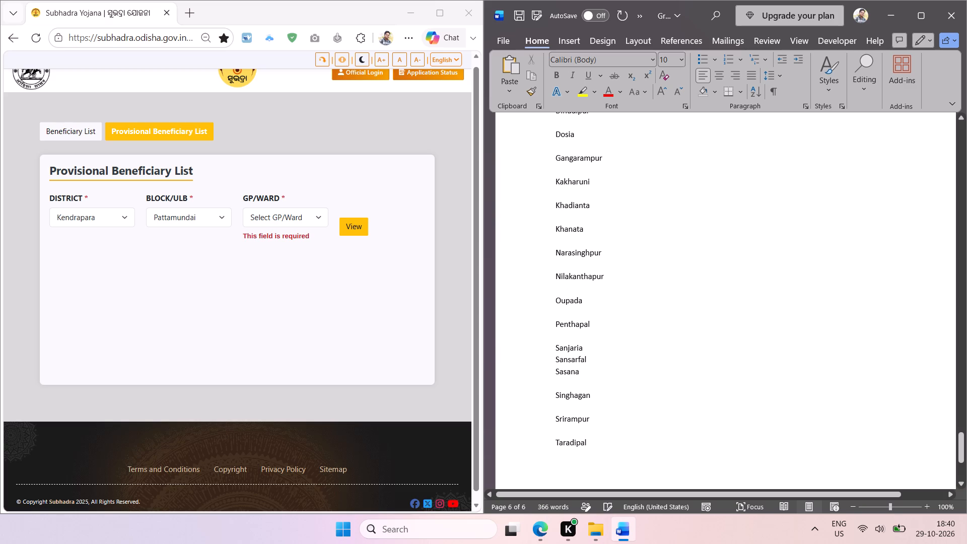
# Remove the blank lines between the names from Taradipal up to Nilakanthapur.
pyautogui.click(568, 429)
pyautogui.press('BackSpace')
pyautogui.press('Up')
pyautogui.press('BackSpace')
pyautogui.press('Up')
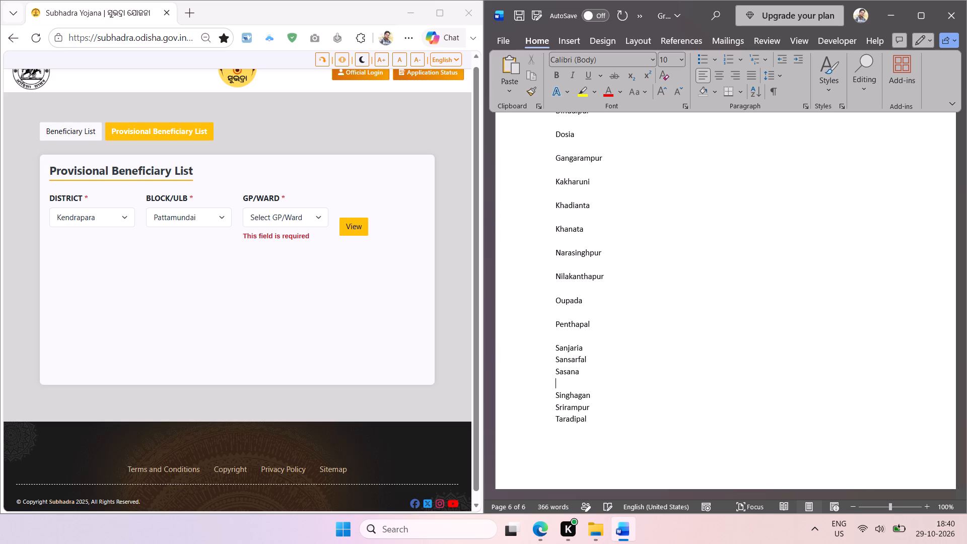
pyautogui.press('BackSpace')
pyautogui.press('Up')
pyautogui.press('Up')
pyautogui.press('Up')
pyautogui.press('BackSpace')
pyautogui.press('Up')
pyautogui.press('BackSpace')
pyautogui.press('Up')
pyautogui.press('BackSpace')
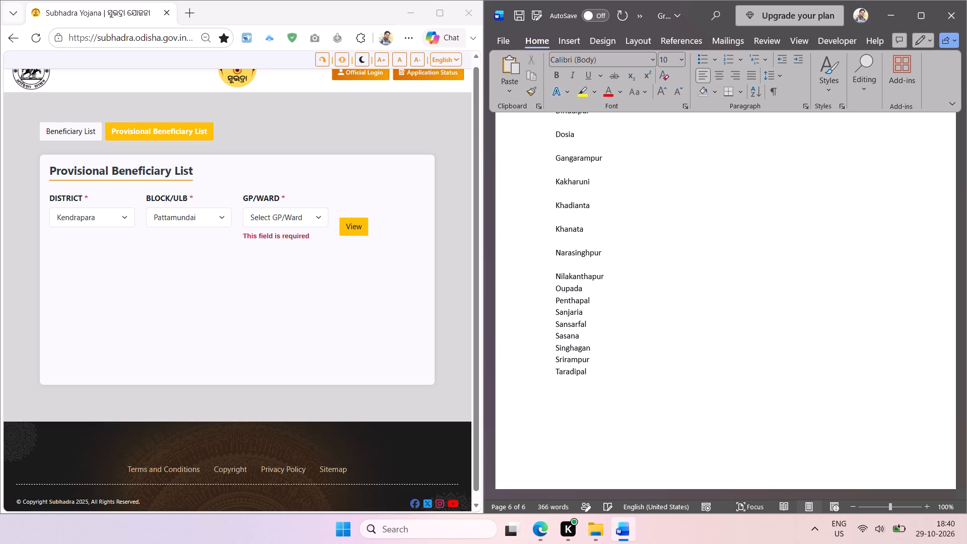
# Remove the blank lines between the names from Nilakanthapur up to Dihudipur.
pyautogui.press('Up')
pyautogui.press('BackSpace')
pyautogui.press('Up')
pyautogui.press('BackSpace')
pyautogui.press('Up')
pyautogui.press('BackSpace')
pyautogui.press('Up')
pyautogui.press('BackSpace')
pyautogui.press('Up')
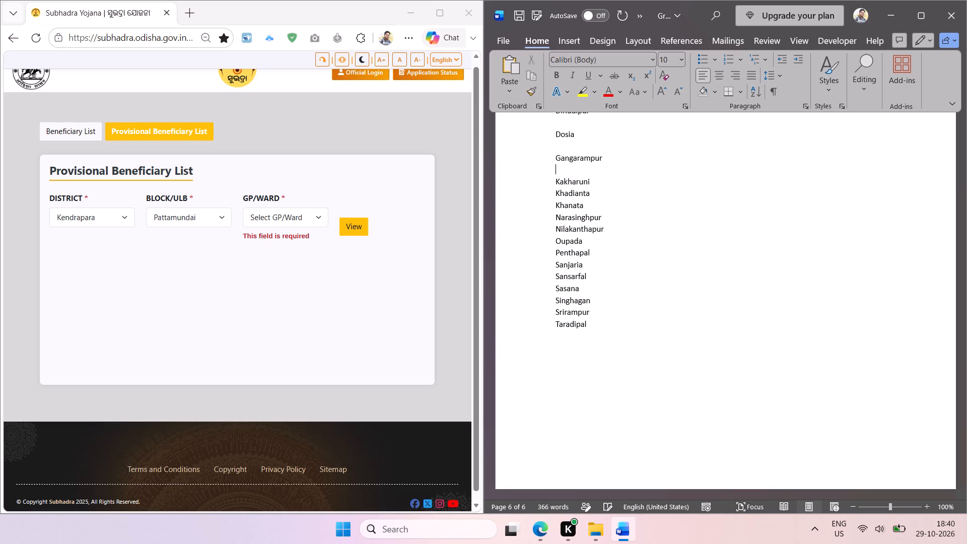
pyautogui.press('BackSpace')
pyautogui.press('Up')
pyautogui.press('BackSpace')
pyautogui.press('Up')
pyautogui.press('BackSpace')
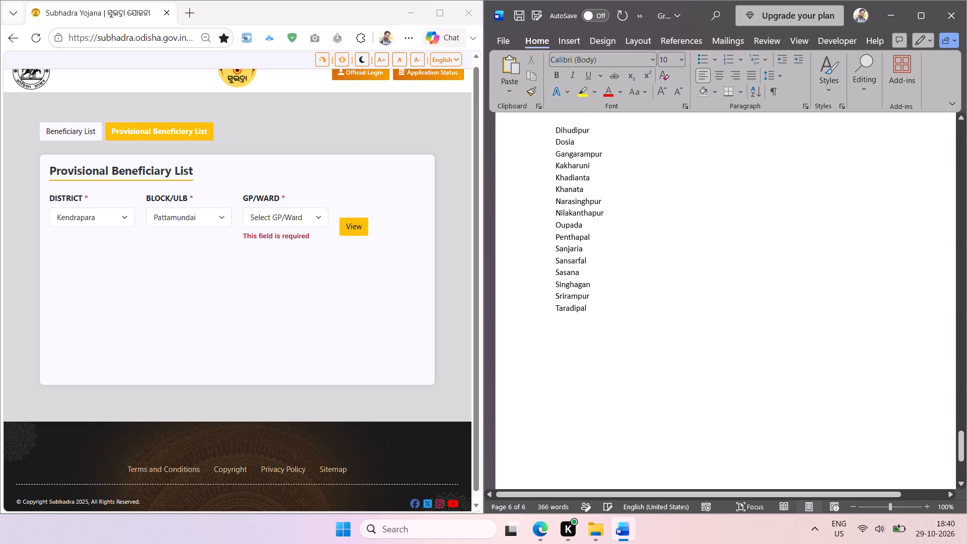
# Remove the blank lines between the names from Dihudipur up to Bilikana.
pyautogui.scroll(2, 596, 432)
pyautogui.press('Up')
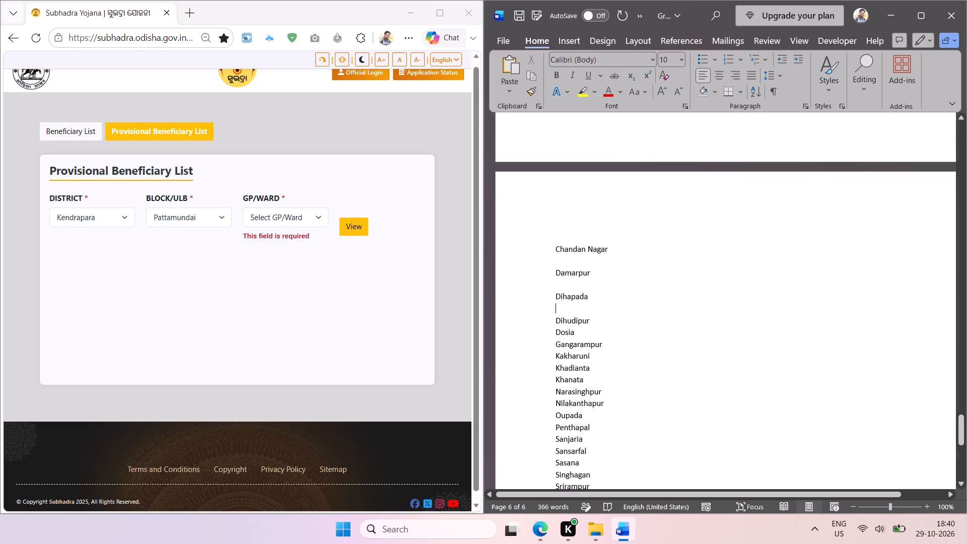
pyautogui.press('BackSpace')
pyautogui.press('Up')
pyautogui.press('BackSpace')
pyautogui.press('Up')
pyautogui.press('BackSpace')
pyautogui.press('Up')
pyautogui.press('BackSpace')
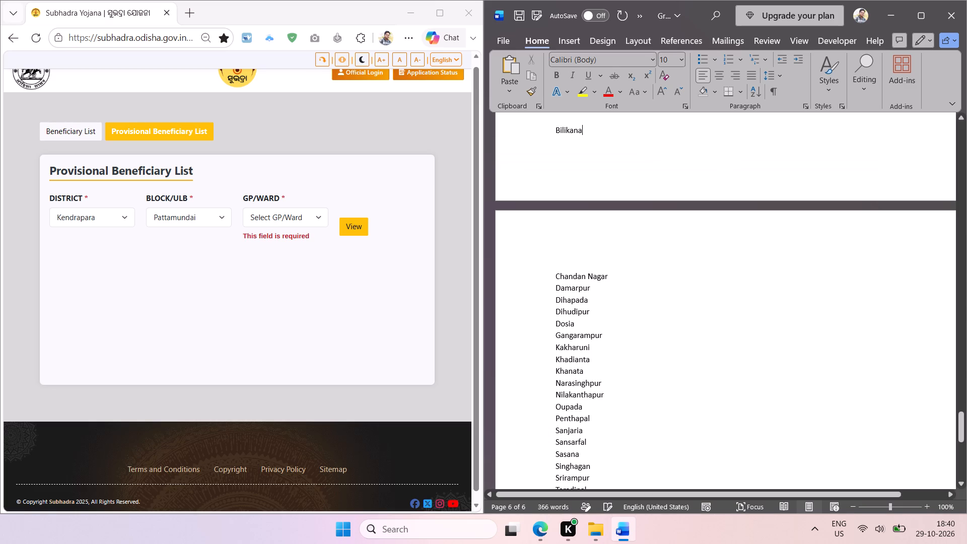
# Remove the blank lines between the names from Bilikana up to Bachhara.
pyautogui.scroll(2, 596, 432)
pyautogui.press('Up')
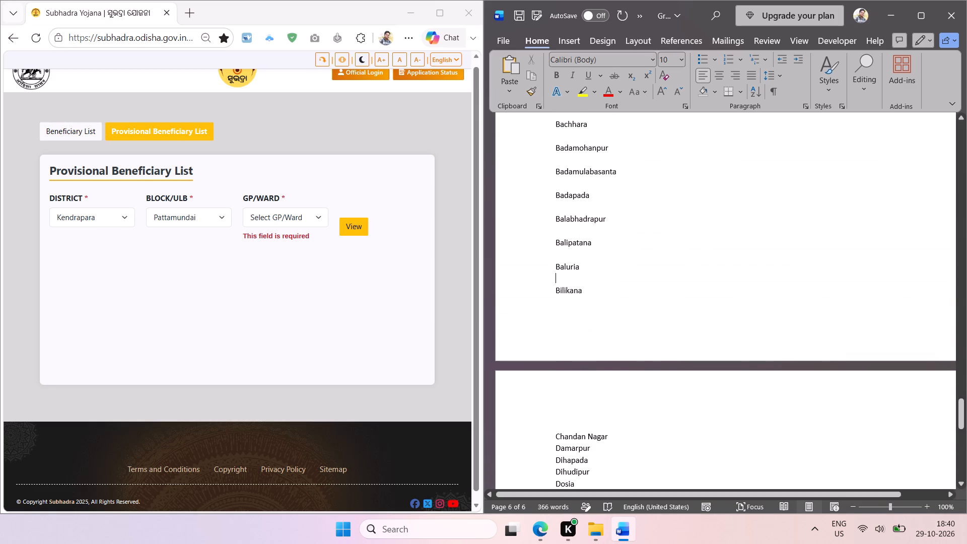
pyautogui.press('BackSpace')
pyautogui.press('Up')
pyautogui.press('BackSpace')
pyautogui.press('Up')
pyautogui.press('BackSpace')
pyautogui.press('Up')
pyautogui.press('BackSpace')
pyautogui.press('Up')
pyautogui.press('BackSpace')
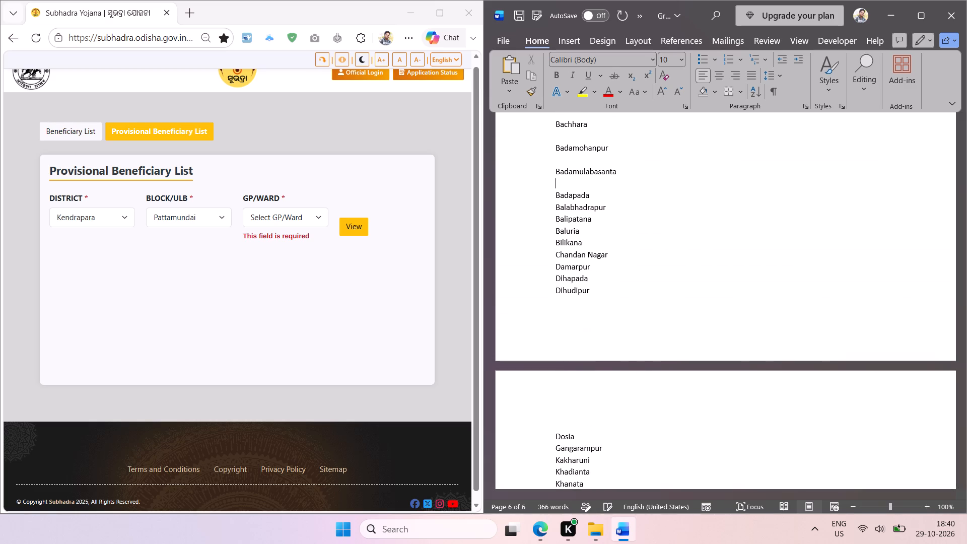
pyautogui.press('Up')
pyautogui.press('BackSpace')
pyautogui.press('Up')
pyautogui.press('BackSpace')
# Remove the remaining blank lines between the names from Bachhara up to Amrutamanohi.
pyautogui.scroll(1, 596, 432)
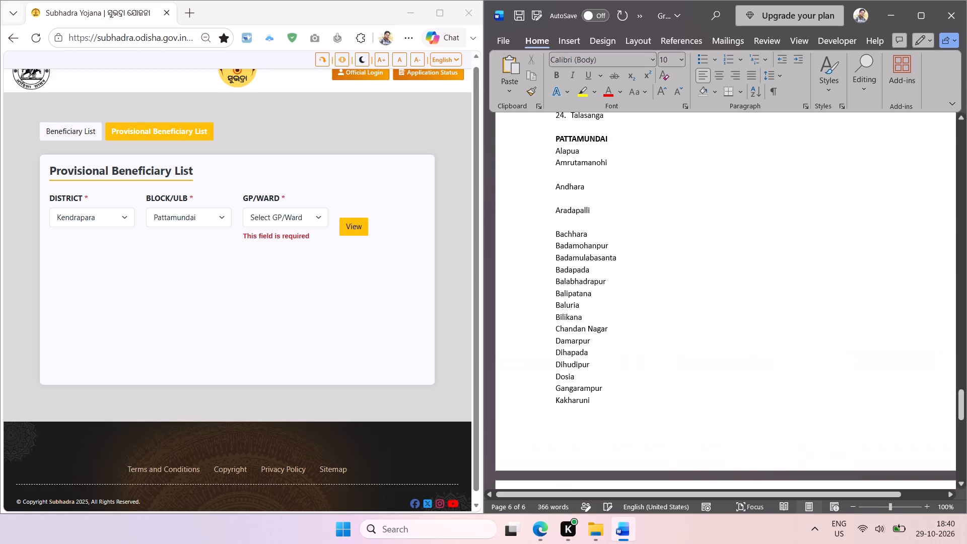
pyautogui.scroll(2, 596, 432)
pyautogui.press('Up')
pyautogui.press('BackSpace')
pyautogui.press('Up')
pyautogui.press('BackSpace')
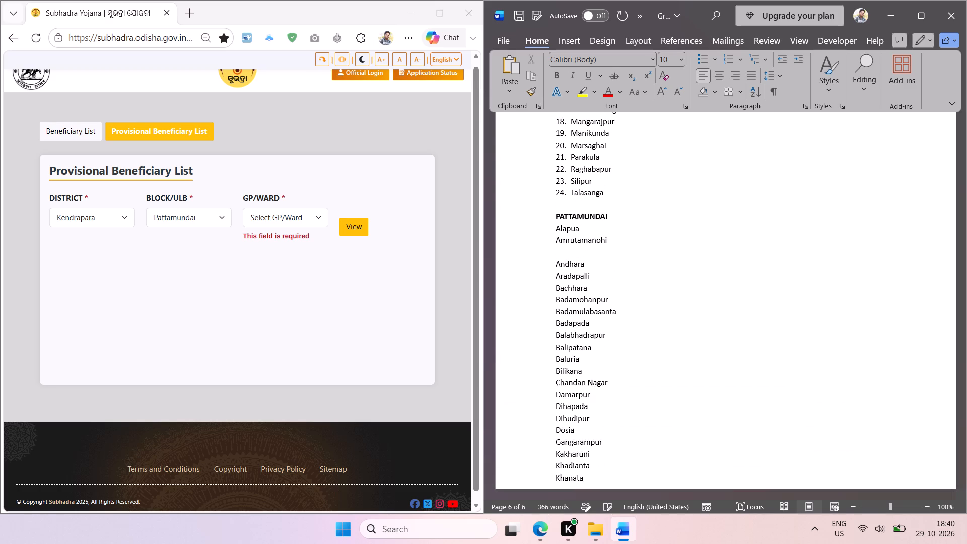
pyautogui.press('Up')
pyautogui.press('BackSpace')
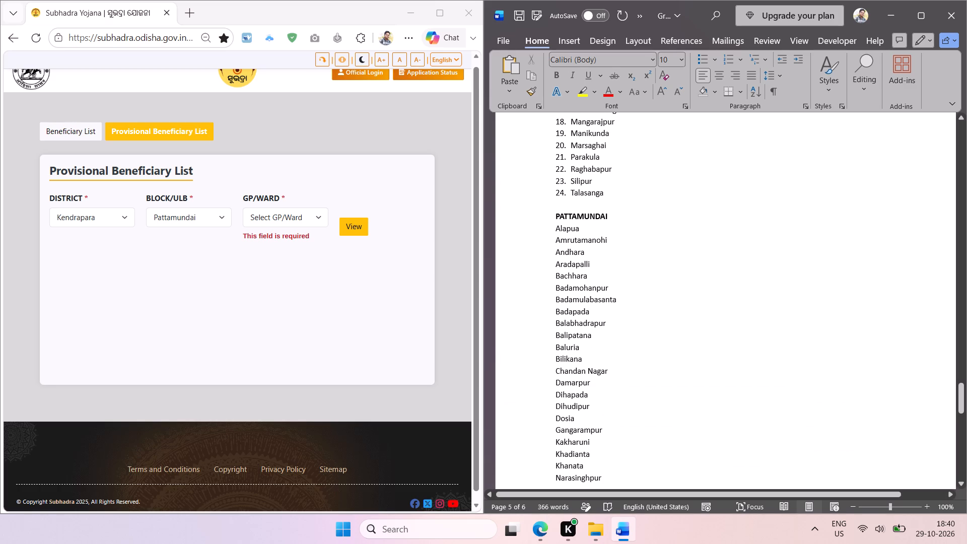
# Insert a page break before the PATTAMUNDAI heading so that its list starts on a new page.
pyautogui.click(554, 227)
pyautogui.scroll(-1, 599, 306)
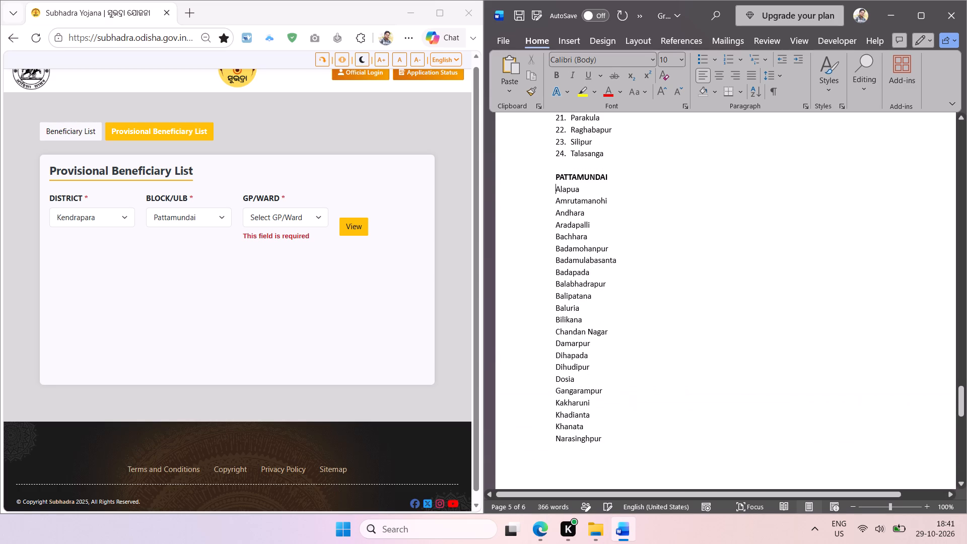
pyautogui.scroll(-1, 598, 251)
pyautogui.click(556, 189)
pyautogui.hotkey('ctrl', 'Return')
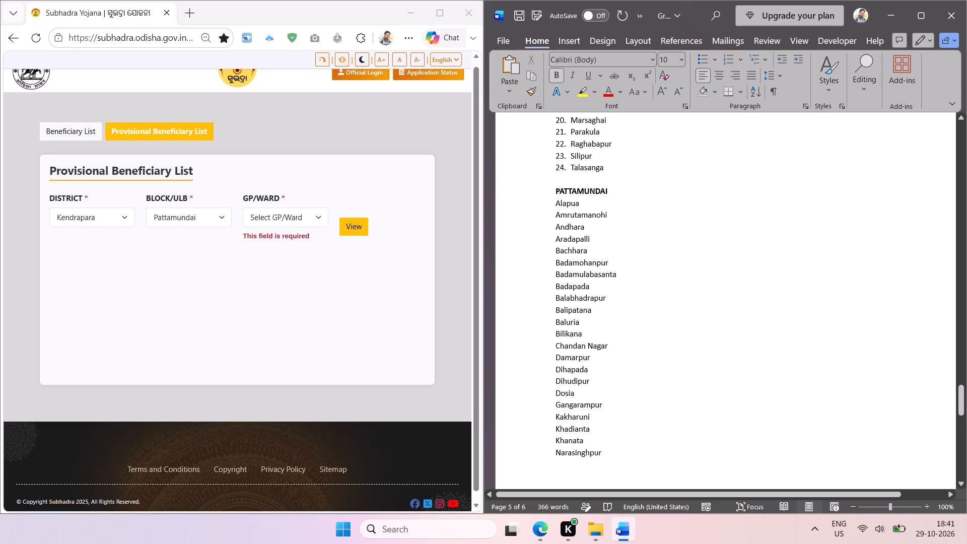
# Sort the names from Alapua to Taradipal by paragraph text in ascending order, with no header row.
pyautogui.scroll(-3, 564, 173)
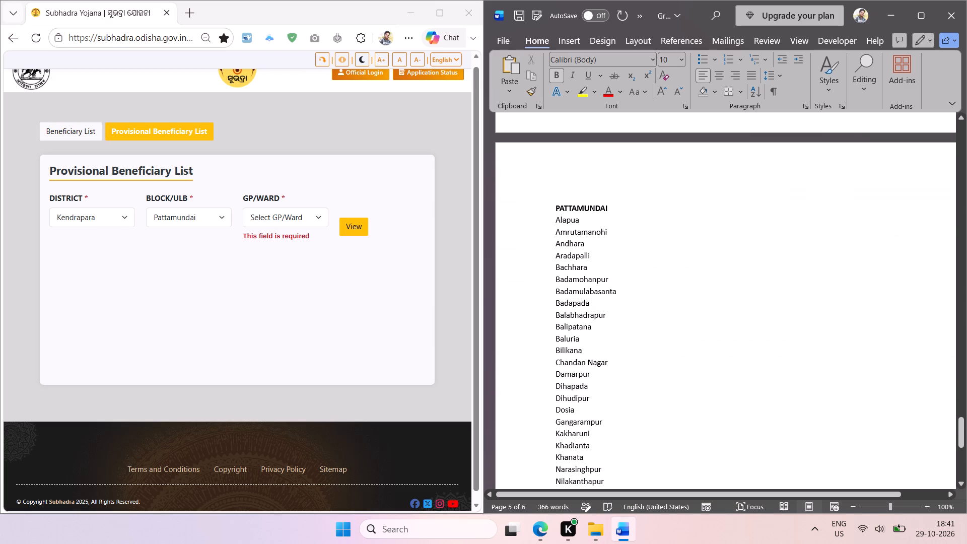
pyautogui.click(557, 219)
pyautogui.scroll(-3, 631, 263)
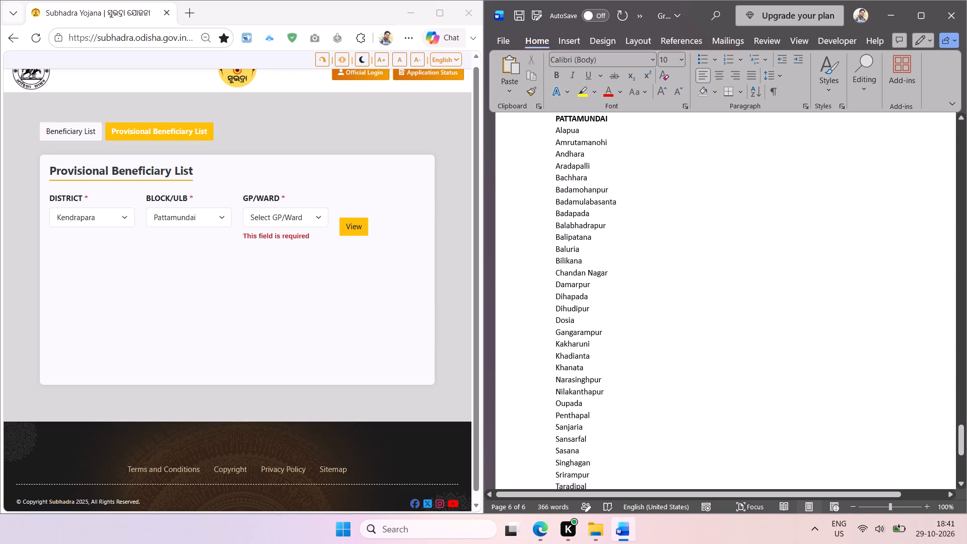
pyautogui.scroll(-2, 619, 387)
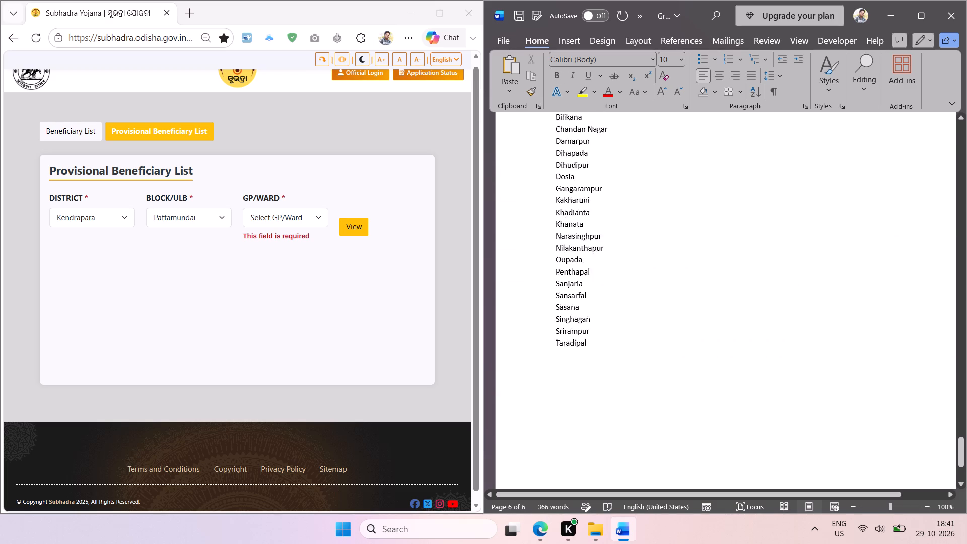
pyautogui.scroll(-1, 619, 382)
pyautogui.keyDown('shift'); pyautogui.click(588, 307); pyautogui.keyUp('shift')
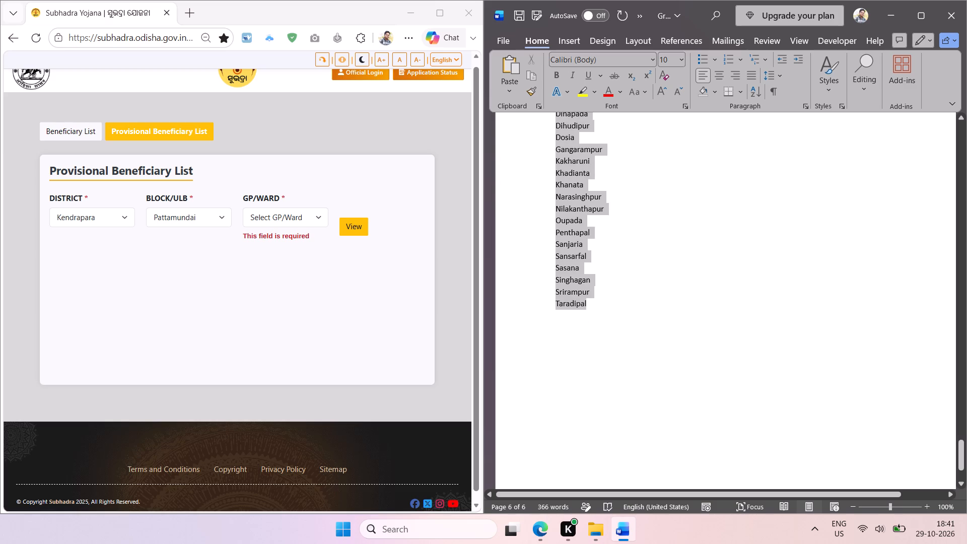
pyautogui.click(752, 91)
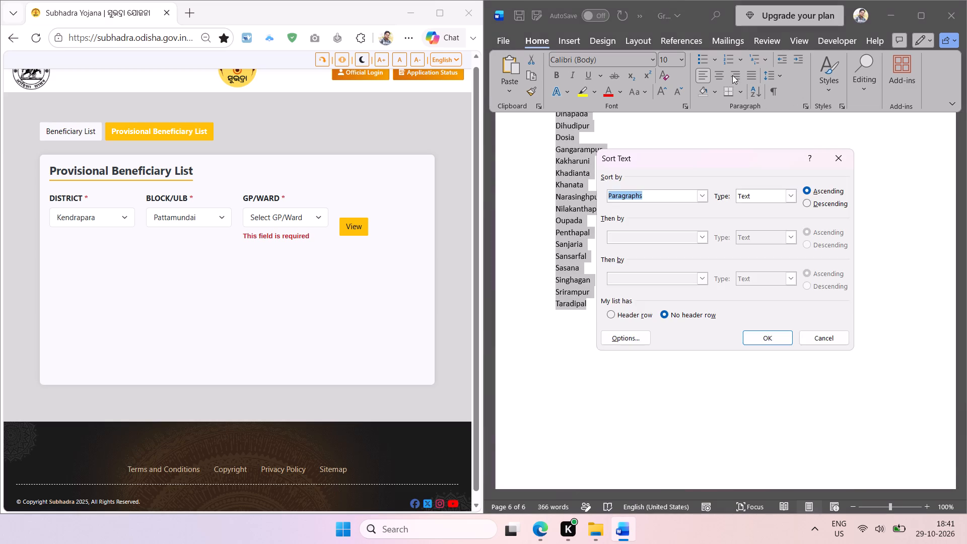
pyautogui.press('Return')
# Apply automatic numbering to the sorted names and decrease the list's indent.
pyautogui.click(729, 57)
pyautogui.click(781, 61)
pyautogui.click(677, 249)
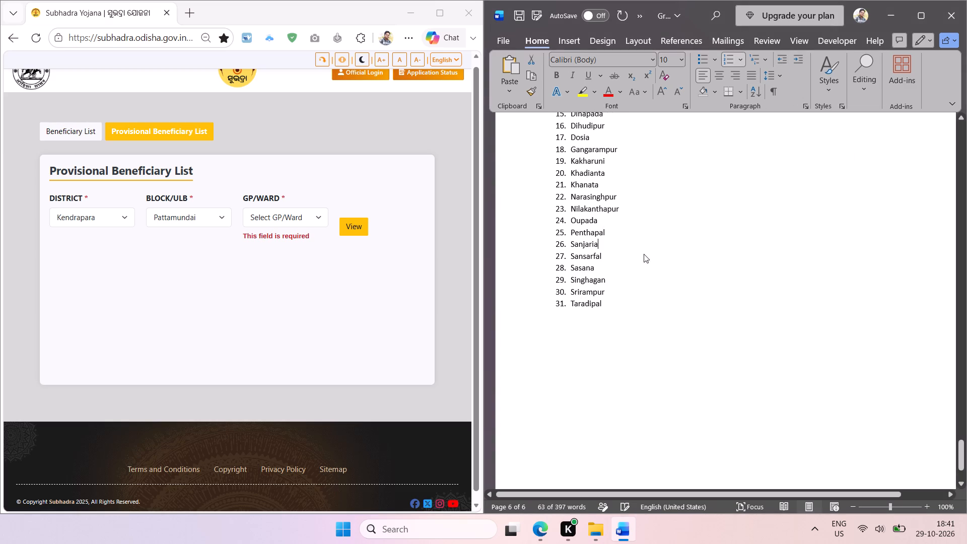
# Copy the PATTAMUNDAI heading and paste it below Taradipal, leaving one blank line between the list and the heading.
pyautogui.scroll(2, 640, 255)
pyautogui.doubleClick(589, 281)
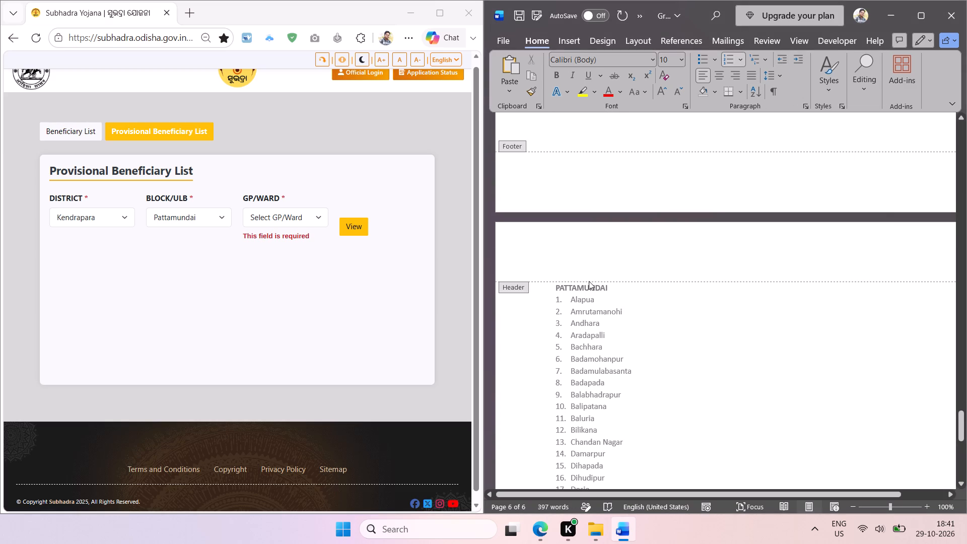
pyautogui.doubleClick(597, 278)
pyautogui.doubleClick(597, 286)
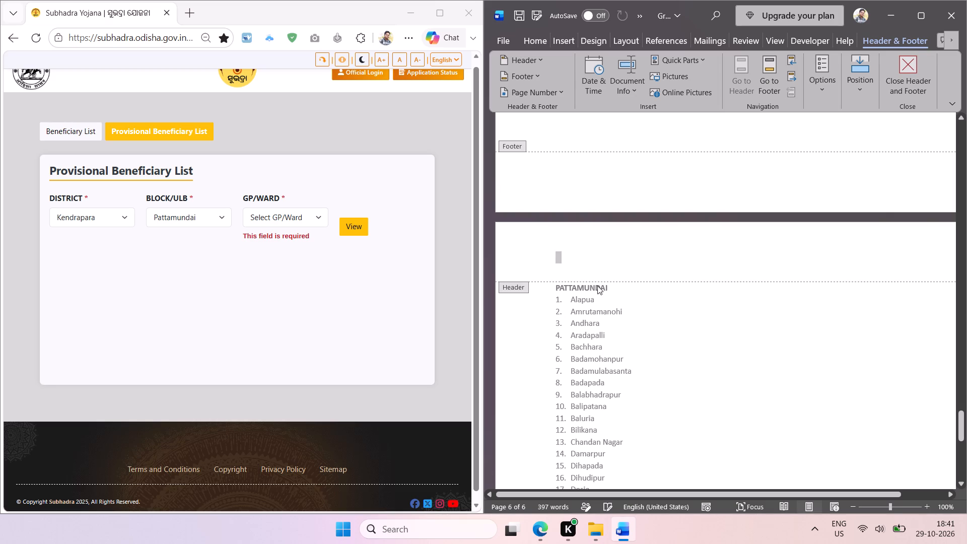
pyautogui.doubleClick(597, 287)
pyautogui.hotkey('ctrl', 'c')
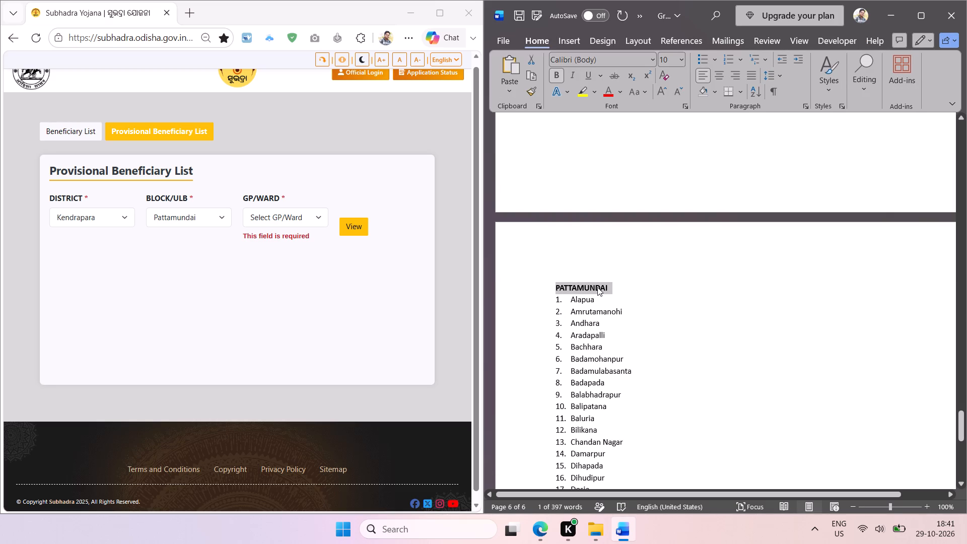
pyautogui.scroll(-3, 597, 287)
pyautogui.click(604, 264)
pyautogui.press('Return')
pyautogui.press('Return')
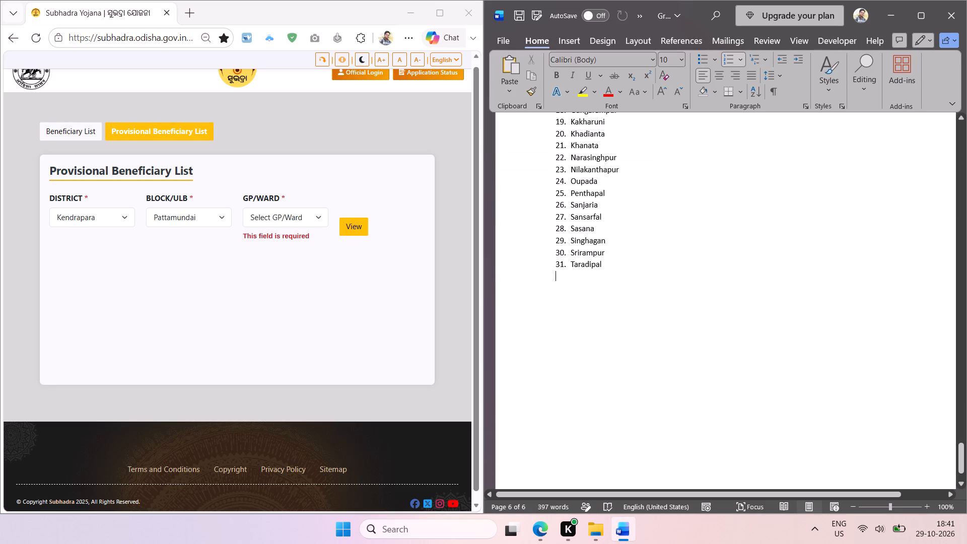
pyautogui.press('Return')
pyautogui.hotkey('ctrl', 'v')
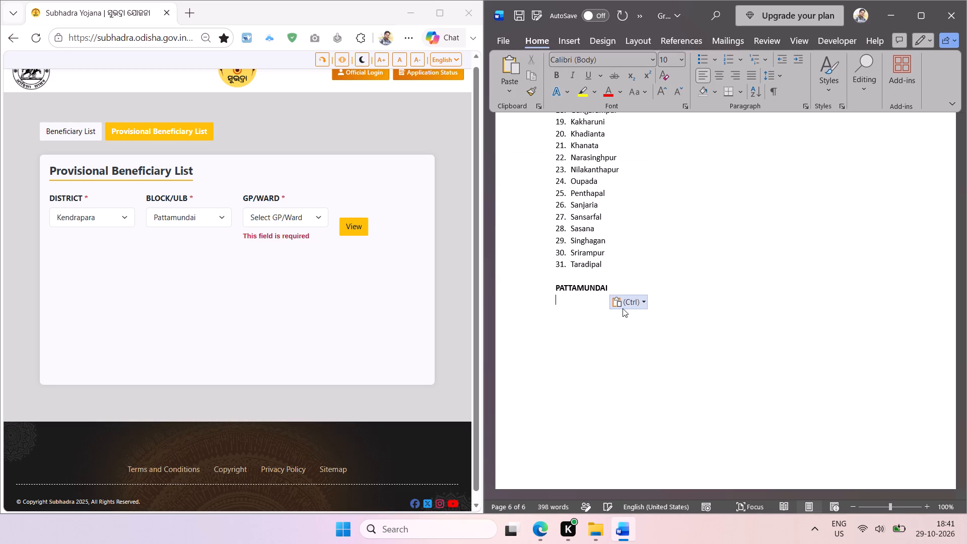
pyautogui.scroll(-4, 623, 308)
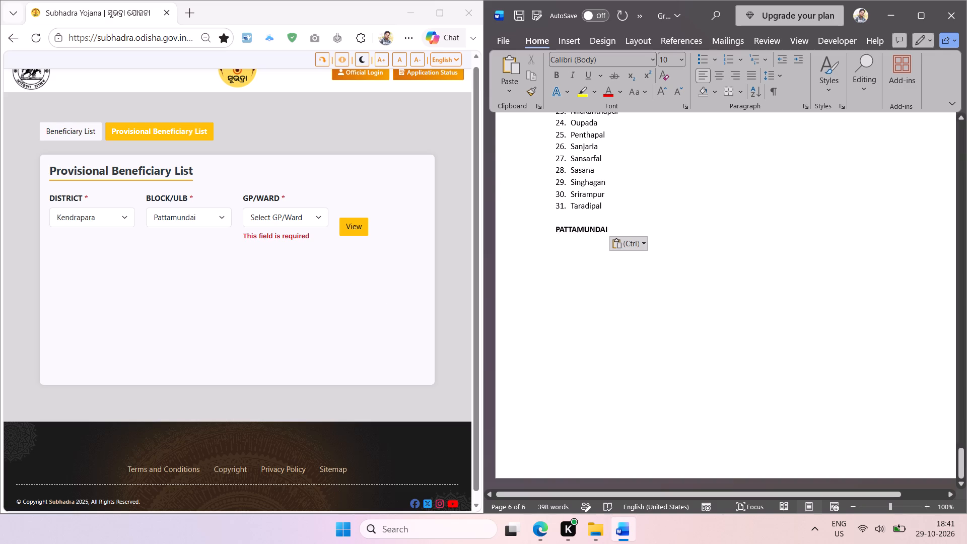
# Choose the Rajkanika block on the website, capture its name as text, and replace the copied heading with it in uppercase.
pyautogui.click(225, 220)
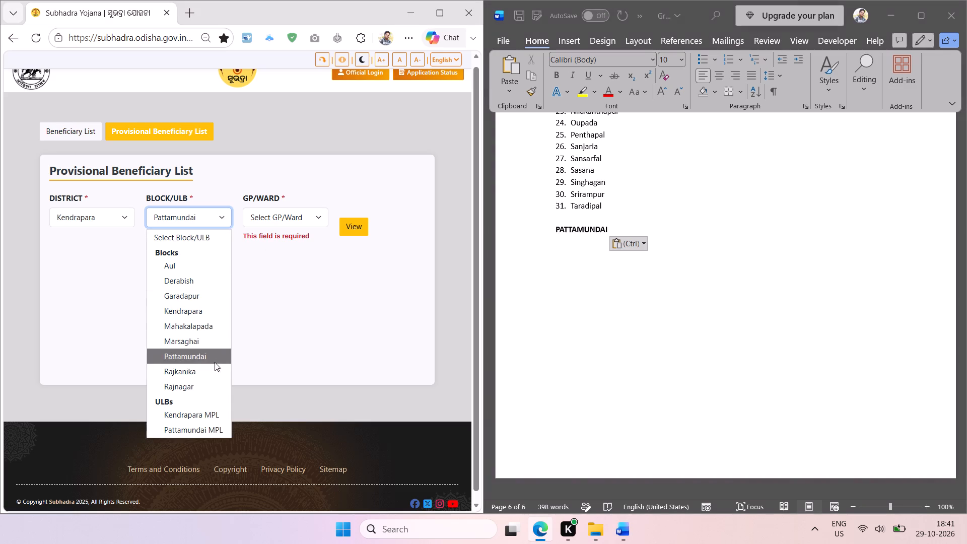
pyautogui.click(212, 368)
pyautogui.click(213, 297)
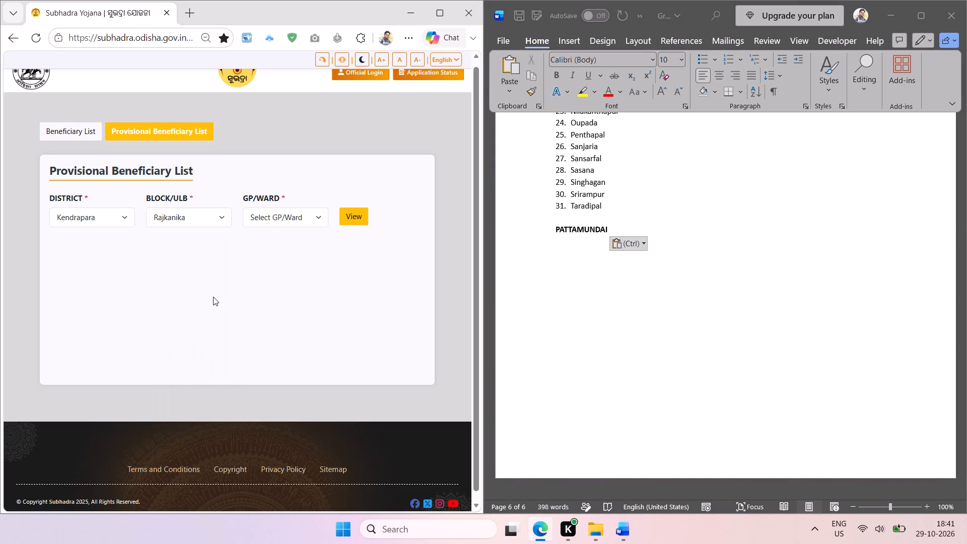
pyautogui.press('shift+super+t')
pyautogui.moveTo(151, 209); pyautogui.dragTo(205, 250)
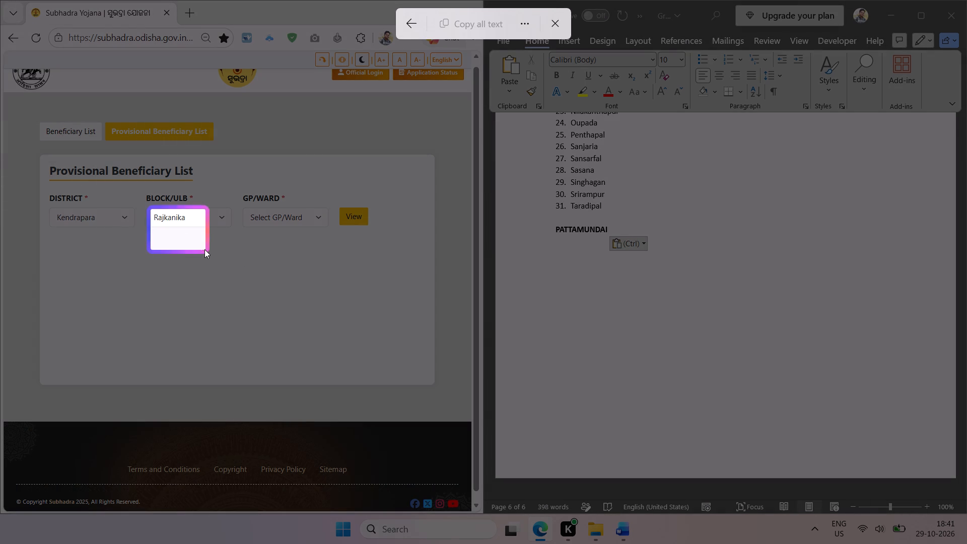
pyautogui.click(473, 21)
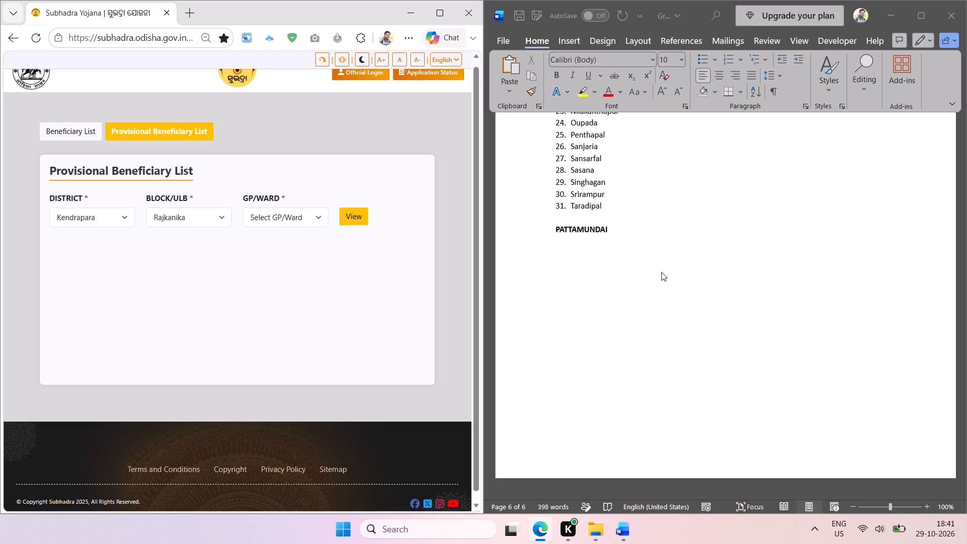
pyautogui.click(598, 232)
pyautogui.doubleClick(592, 228)
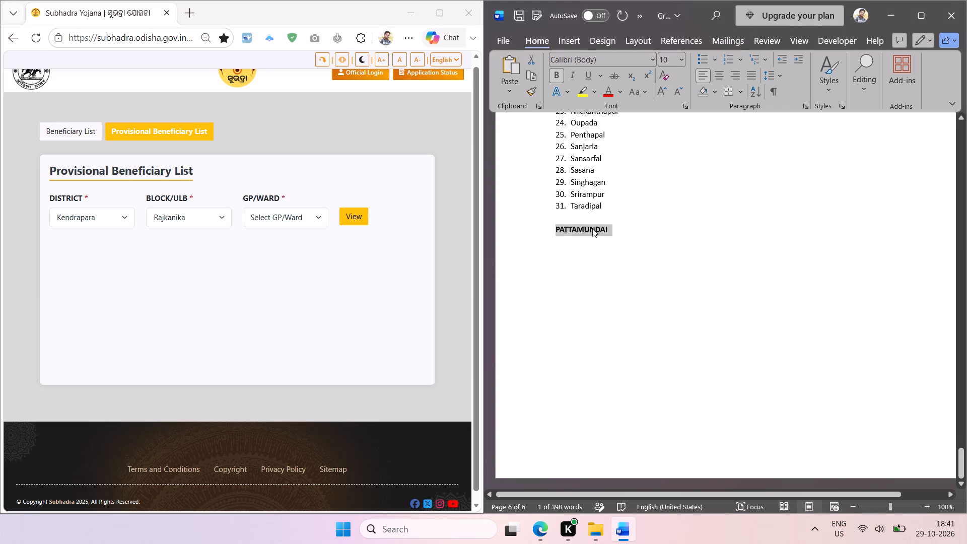
pyautogui.hotkey('ctrl', 'v')
pyautogui.hotkey('shift', 'F3')
pyautogui.press('Return')
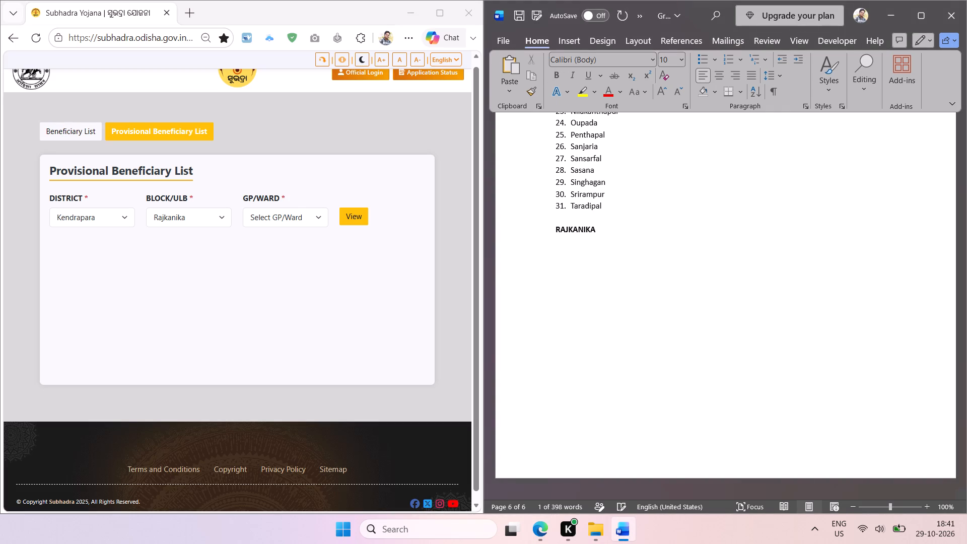
# Capture the text of Rajkanika's GP/Ward names from Abdulpur to Koilipur and paste them under the RAJKANIKA heading.
pyautogui.click(311, 217)
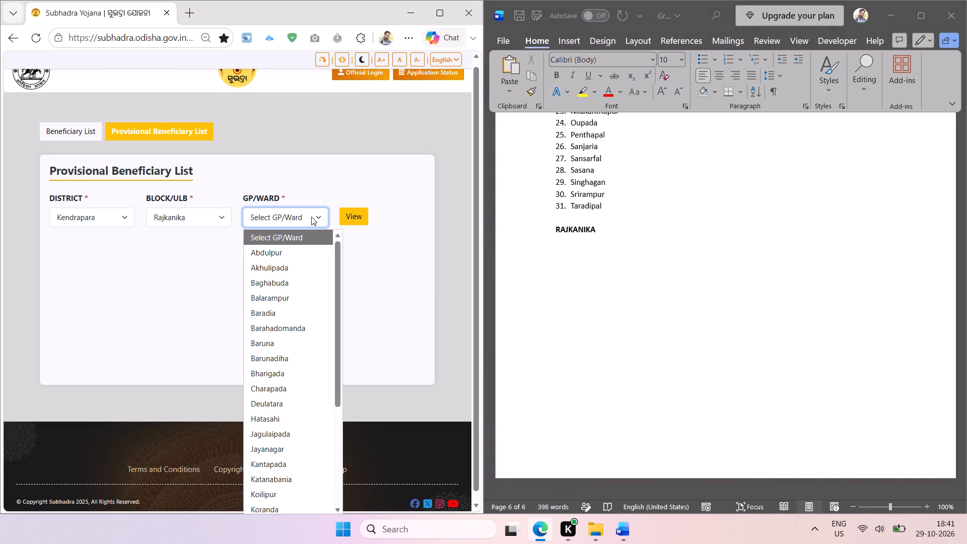
pyautogui.press('shift+super+t')
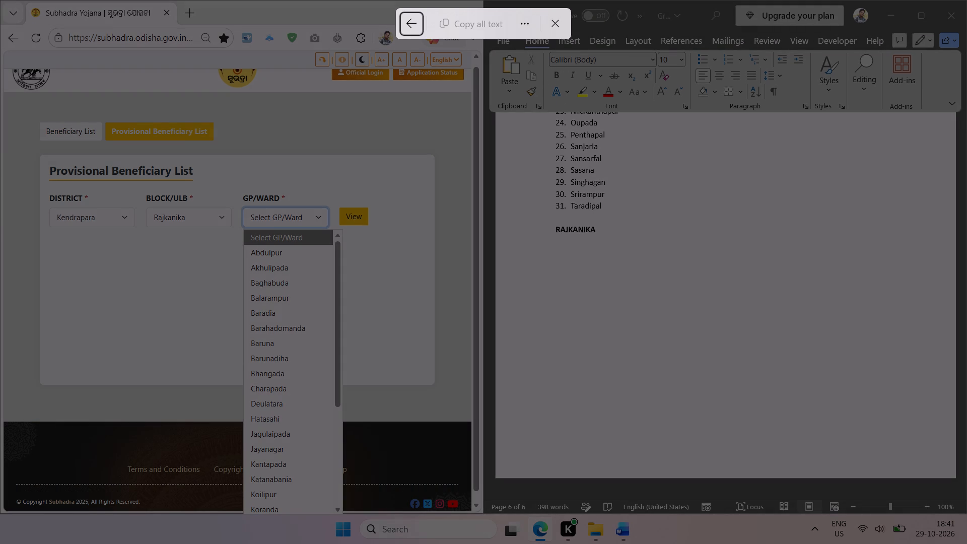
pyautogui.moveTo(247, 247); pyautogui.dragTo(322, 506)
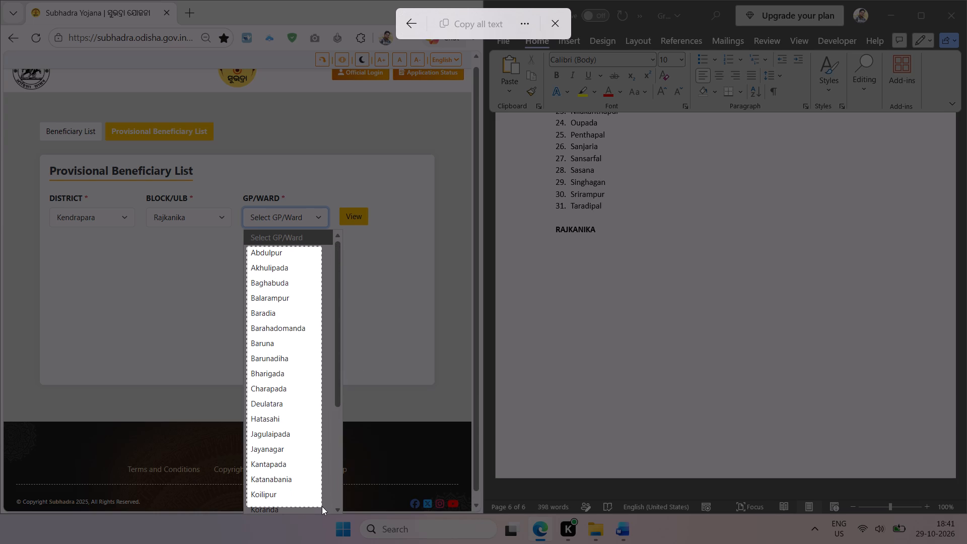
pyautogui.moveTo(322, 506); pyautogui.dragTo(322, 506)
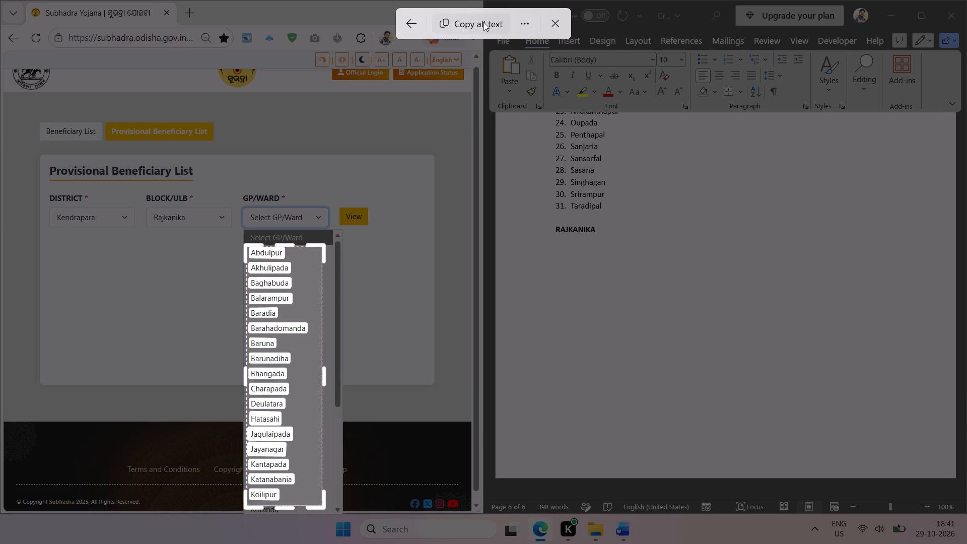
pyautogui.click(483, 20)
pyautogui.click(581, 248)
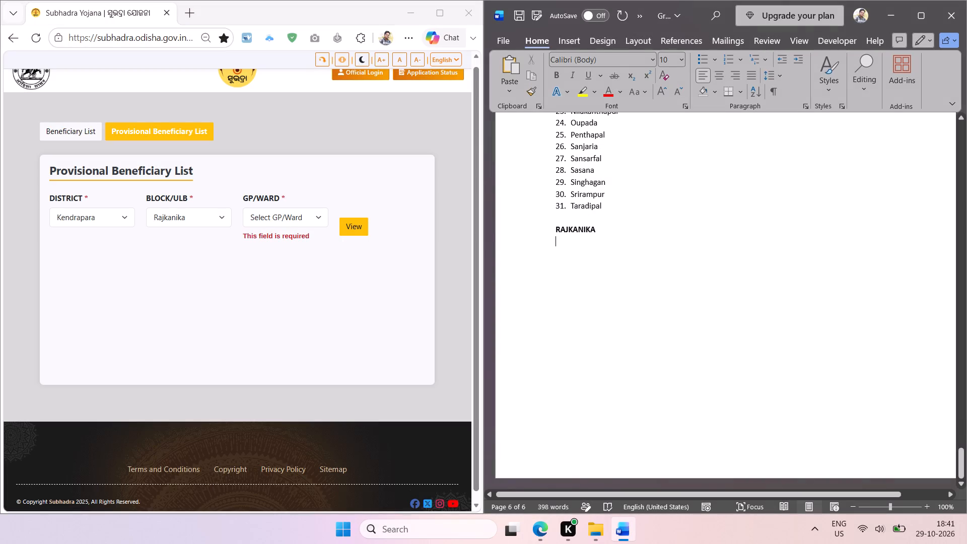
pyautogui.hotkey('ctrl', 'v')
pyautogui.scroll(-2, 610, 415)
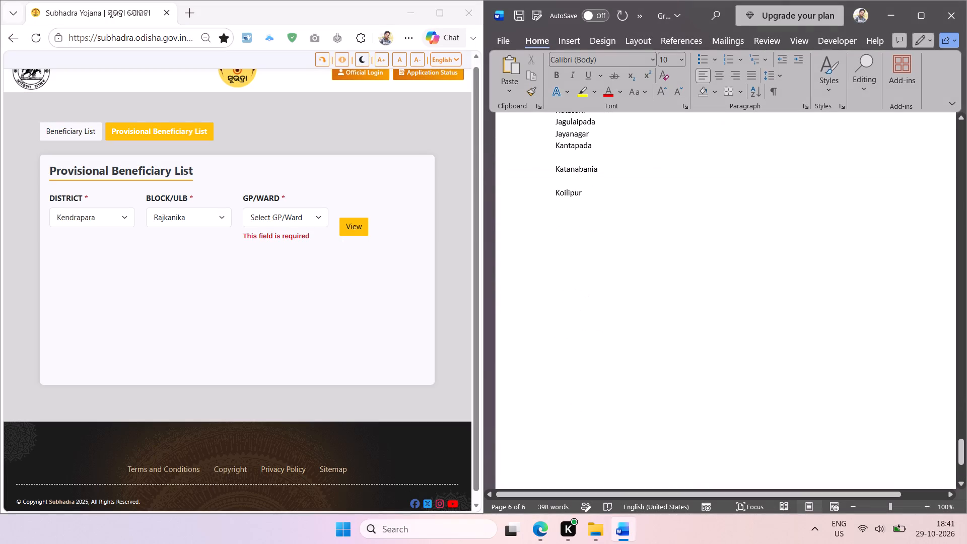
pyautogui.press('Return')
pyautogui.press('Return')
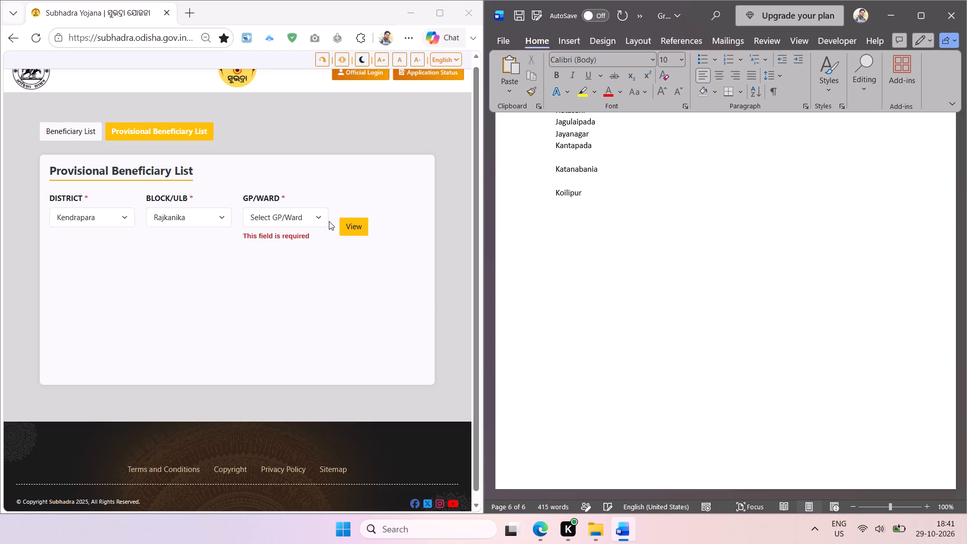
# Capture the text of the remaining GP/Ward names from Koilipur to Trailokyapur and paste them at the end of the Rajkanika list.
pyautogui.click(323, 218)
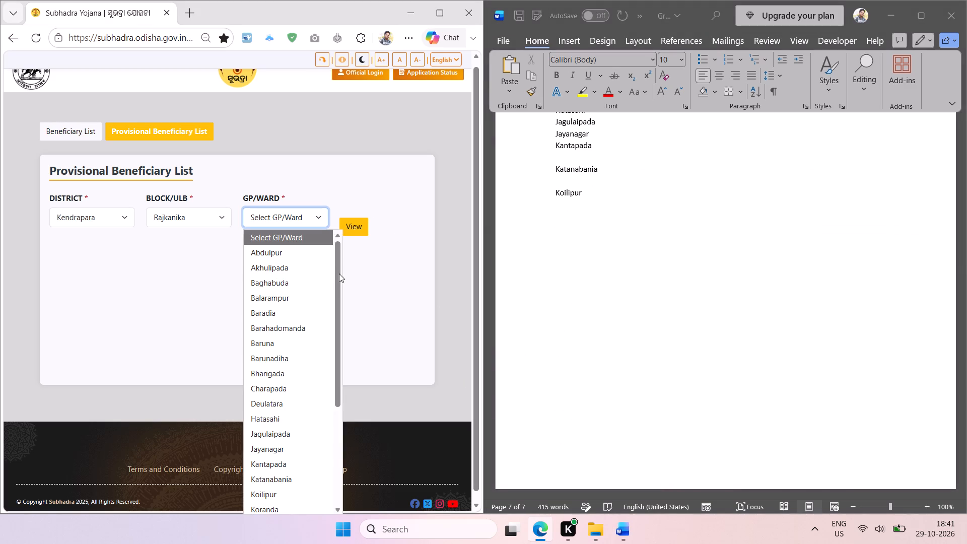
pyautogui.moveTo(339, 274); pyautogui.dragTo(342, 406)
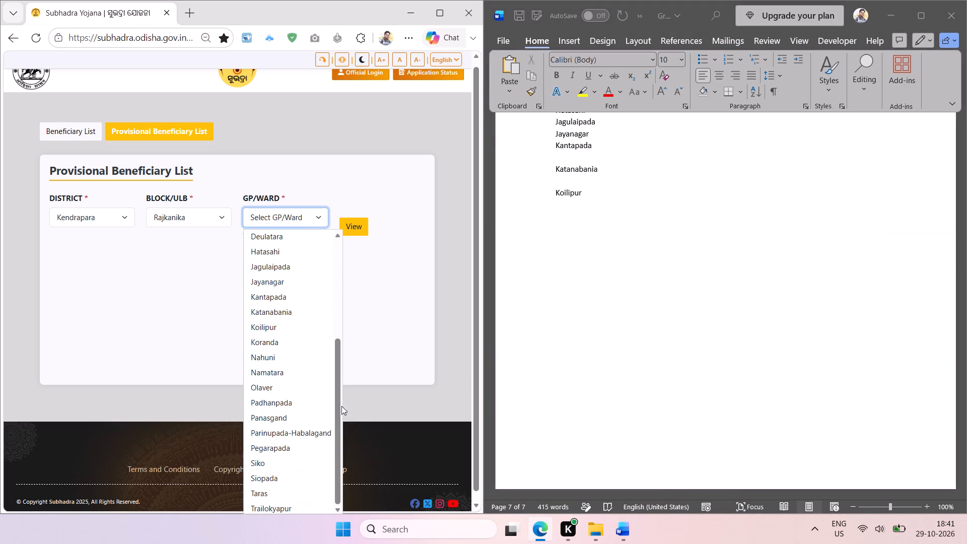
pyautogui.press('shift+super+t')
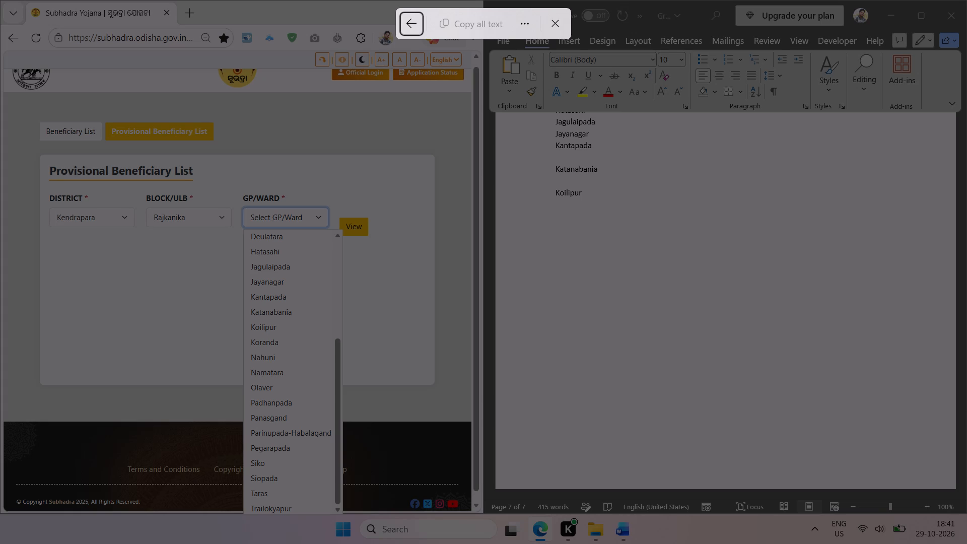
pyautogui.moveTo(248, 323); pyautogui.dragTo(338, 515)
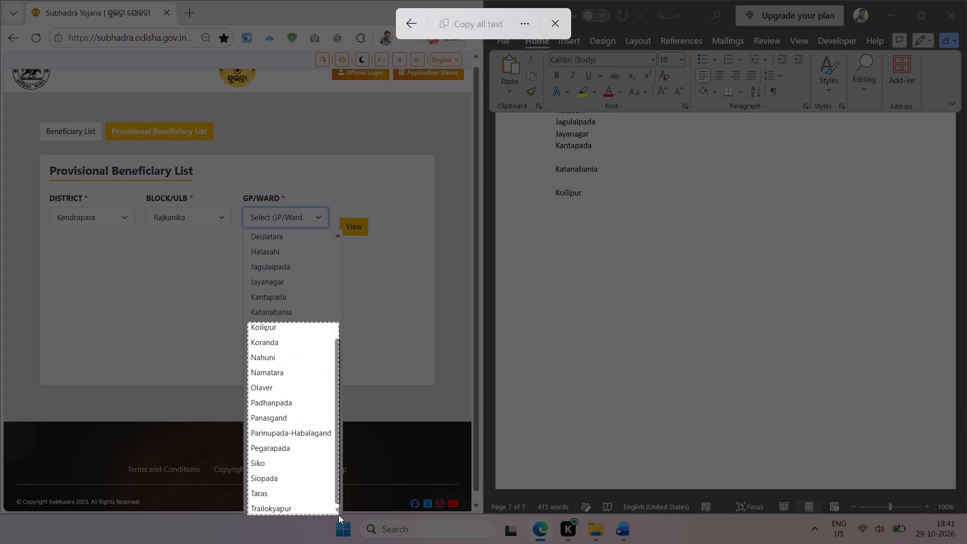
pyautogui.moveTo(338, 515); pyautogui.dragTo(334, 523)
pyautogui.click(492, 25)
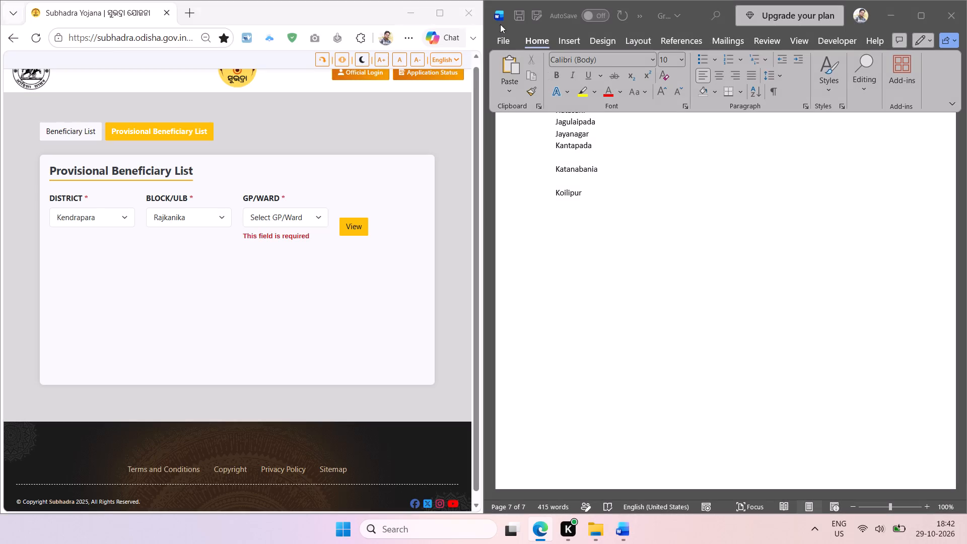
pyautogui.click(584, 198)
pyautogui.hotkey('ctrl', 'v')
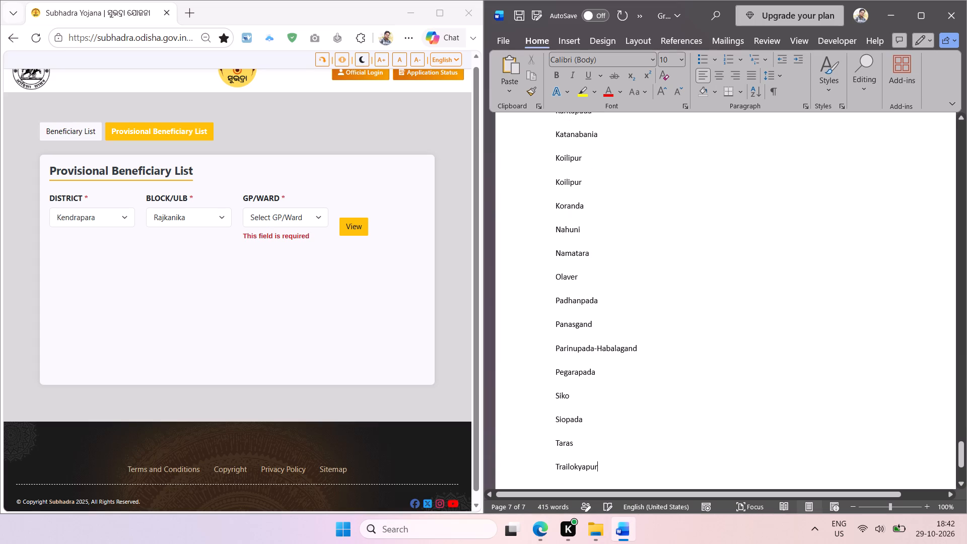
# Delete the first of the two Koilipur entries in the Rajkanika list.
pyautogui.doubleClick(571, 156)
pyautogui.press('BackSpace')
# Remove the blank lines between the names from Trailokyapur up to Padhanpada.
pyautogui.click(563, 437)
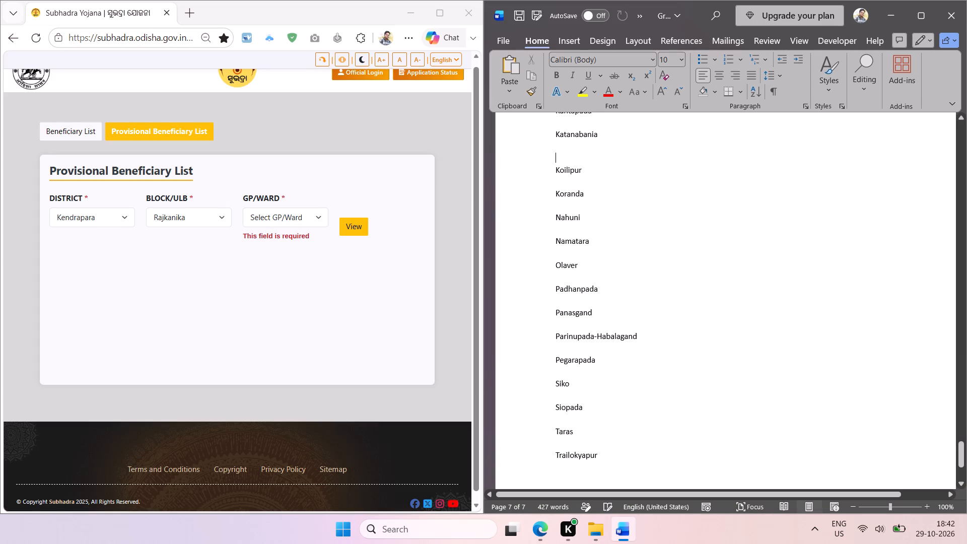
pyautogui.click(575, 446)
pyautogui.press('BackSpace')
pyautogui.press('Up')
pyautogui.press('BackSpace')
pyautogui.press('Up')
pyautogui.press('BackSpace')
pyautogui.press('Up')
pyautogui.press('BackSpace')
pyautogui.press('Up')
pyautogui.press('BackSpace')
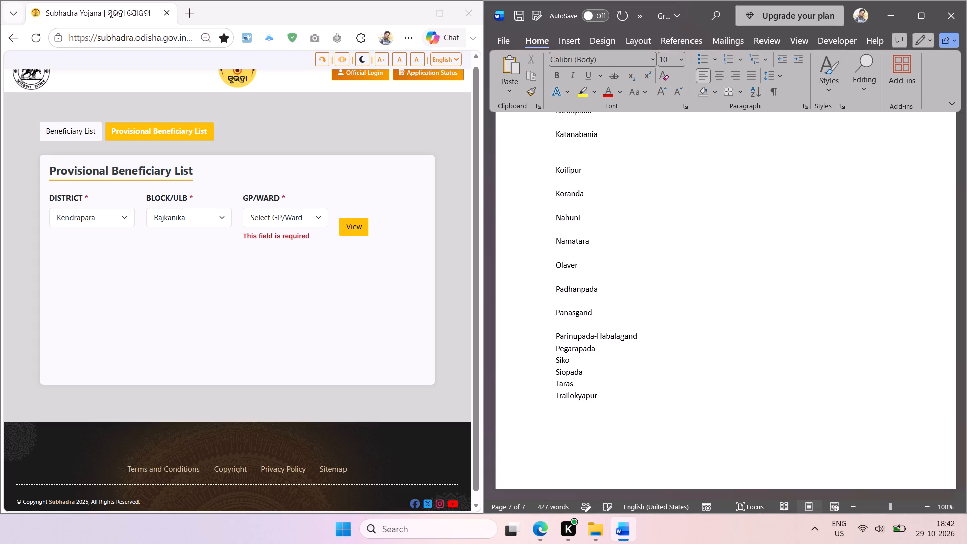
pyautogui.press('Up')
pyautogui.press('BackSpace')
pyautogui.press('Up')
pyautogui.press('BackSpace')
# Remove the blank lines between the names from Padhanpada up to Kantapada.
pyautogui.press('Up')
pyautogui.press('BackSpace')
pyautogui.press('Up')
pyautogui.press('BackSpace')
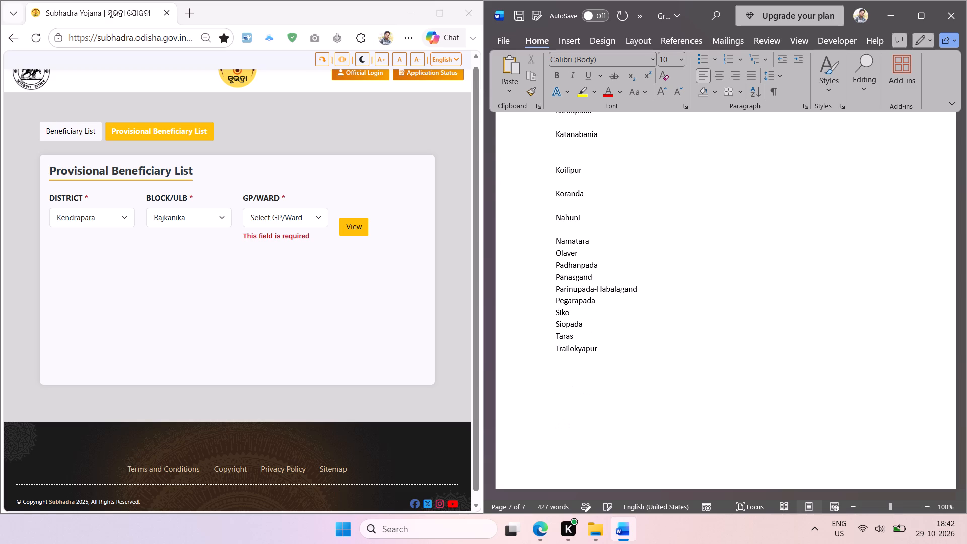
pyautogui.press('Up')
pyautogui.press('BackSpace')
pyautogui.press('Up')
pyautogui.press('BackSpace')
pyautogui.press('Up')
pyautogui.press('BackSpace')
pyautogui.press('Up')
pyautogui.press('BackSpace')
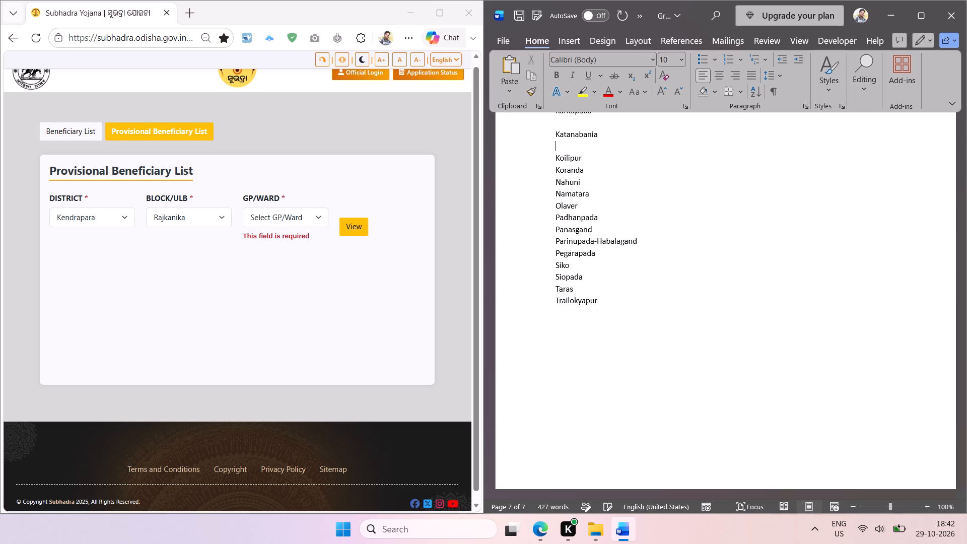
pyautogui.press('BackSpace')
pyautogui.press('Up')
pyautogui.press('BackSpace')
# Remove the blank lines between the names from Hatasahi up to Bharigada.
pyautogui.scroll(1, 590, 442)
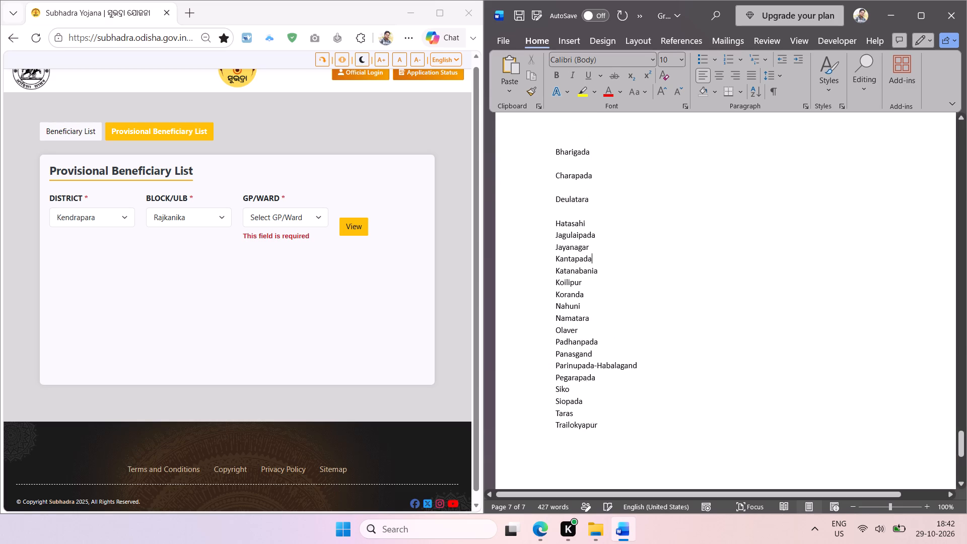
pyautogui.scroll(3, 590, 442)
pyautogui.press('Up')
pyautogui.press('Up')
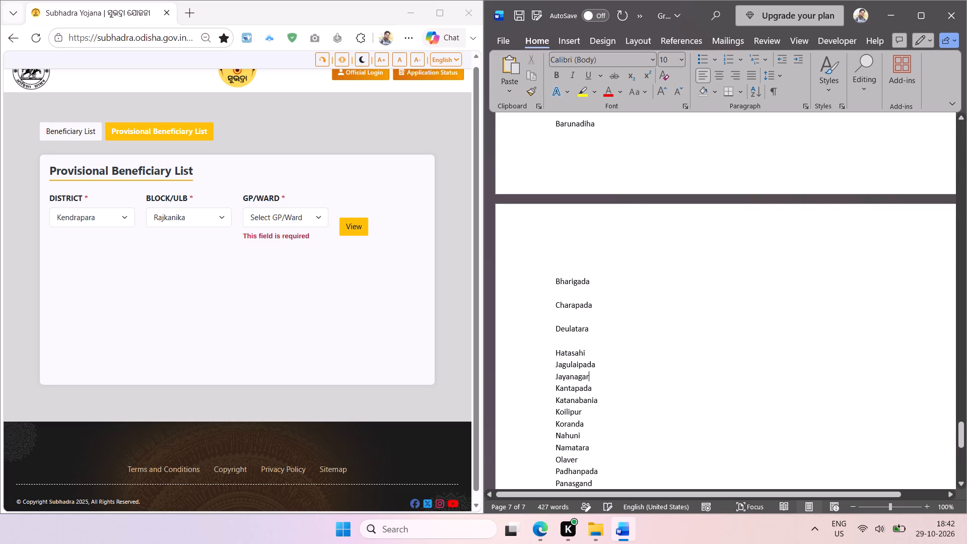
pyautogui.press('Up')
pyautogui.press('Up')
pyautogui.press('BackSpace')
pyautogui.press('Up')
pyautogui.press('BackSpace')
pyautogui.press('Up')
pyautogui.press('BackSpace')
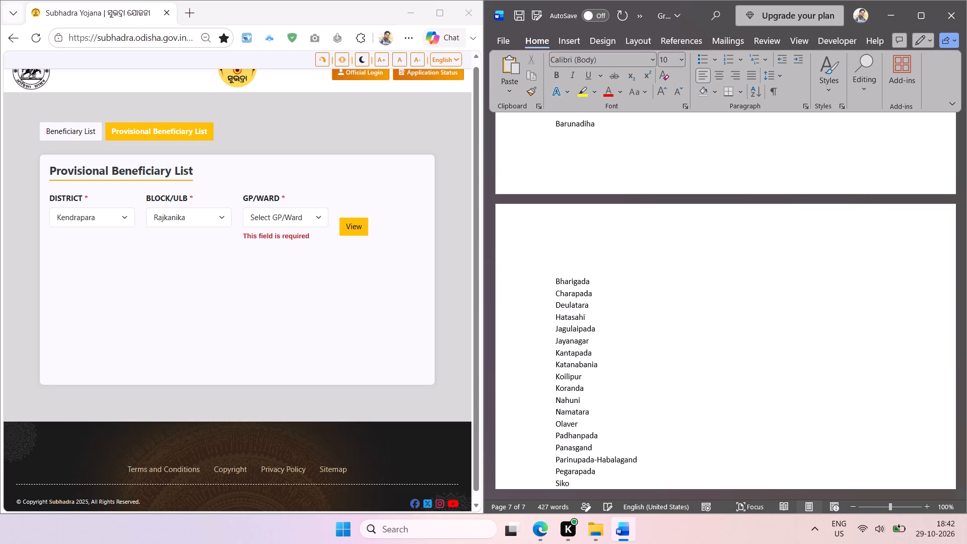
# Remove the blank lines between the Rajkanika names from Barunadiha up to Abdulpur.
pyautogui.scroll(2, 590, 442)
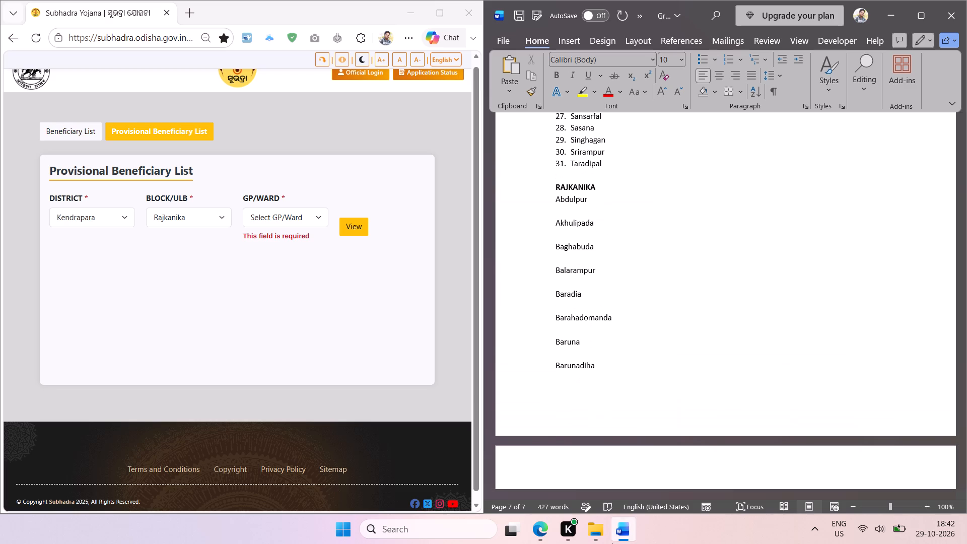
pyautogui.click(564, 355)
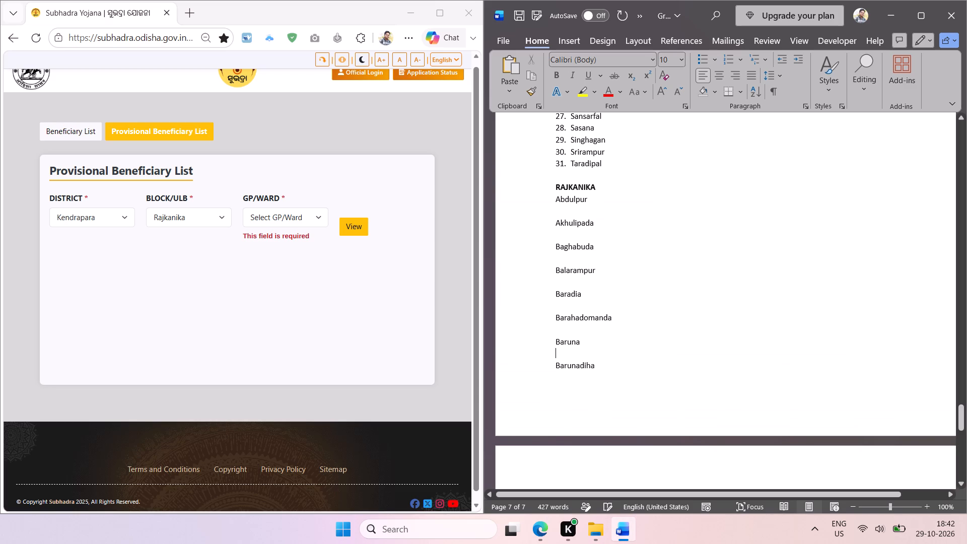
pyautogui.press('BackSpace')
pyautogui.press('Up')
pyautogui.press('BackSpace')
pyautogui.press('Up')
pyautogui.press('BackSpace')
pyautogui.press('Up')
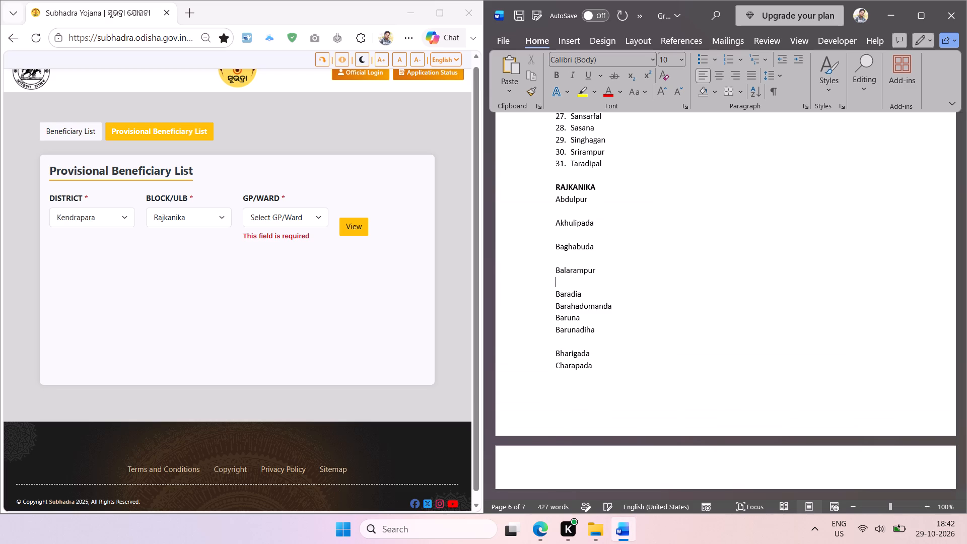
pyautogui.press('BackSpace')
pyautogui.press('Up')
pyautogui.press('BackSpace')
pyautogui.press('Up')
pyautogui.press('BackSpace')
pyautogui.press('Up')
pyautogui.press('BackSpace')
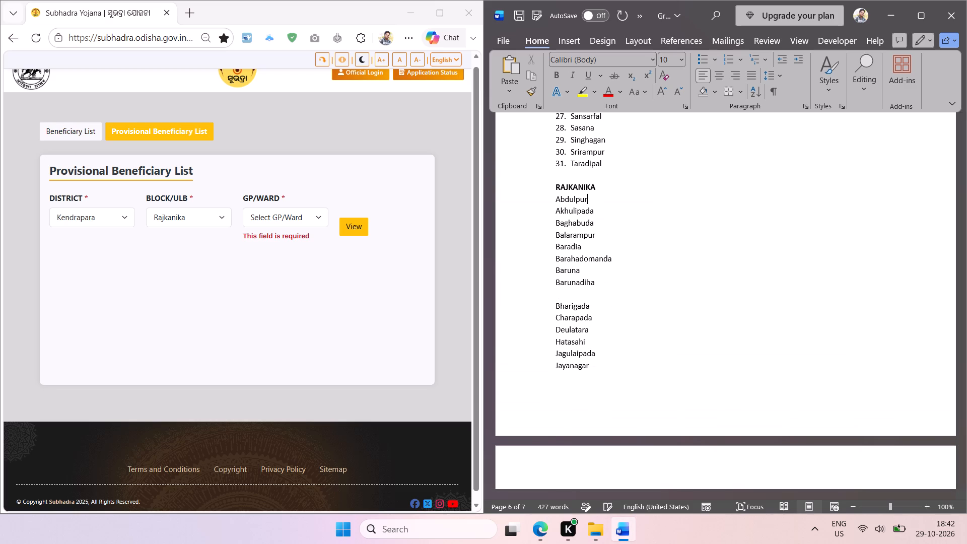
# Remove the blank line between Barunadiha and Bharigada in the Rajkanika list.
pyautogui.click(569, 297)
pyautogui.press('BackSpace')
# Insert a page break before the RAJKANIKA heading.
pyautogui.click(555, 184)
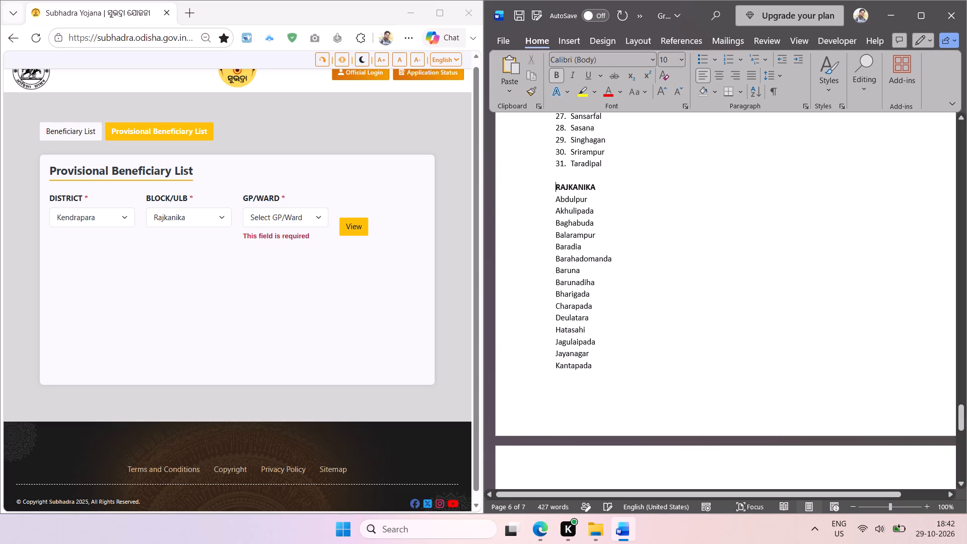
pyautogui.hotkey('ctrl', 'Return')
# Sort the Rajkanika names from Abdulpur to Trailokyapur alphabetically in ascending order.
pyautogui.scroll(-2, 632, 203)
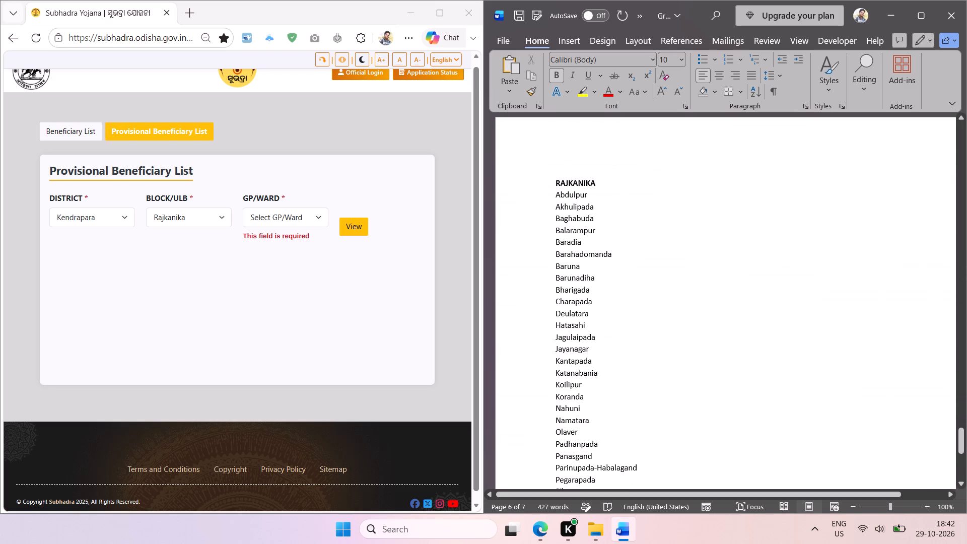
pyautogui.scroll(-2, 592, 330)
pyautogui.press('Down')
pyautogui.scroll(-1, 603, 349)
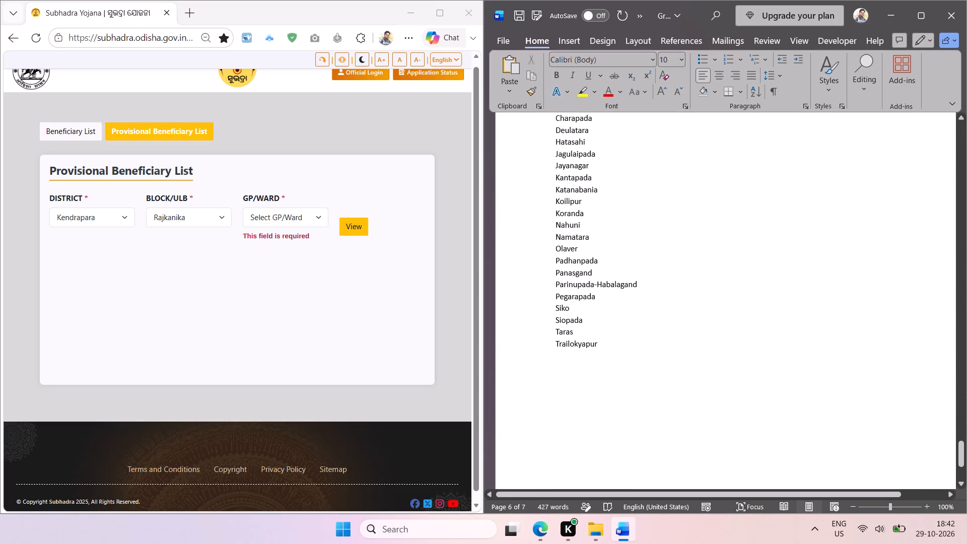
pyautogui.scroll(-1, 601, 351)
pyautogui.keyDown('shift'); pyautogui.click(601, 347); pyautogui.keyUp('shift')
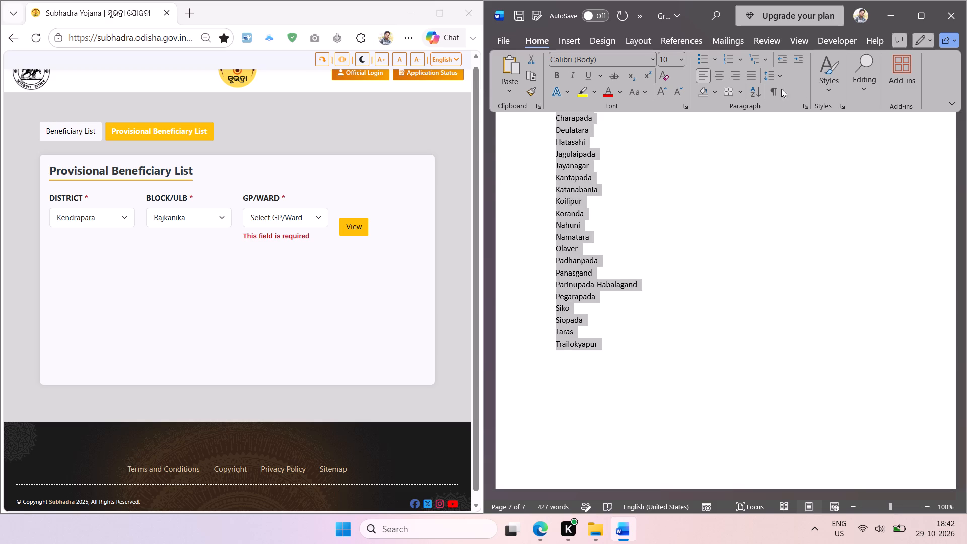
pyautogui.click(754, 95)
pyautogui.press('Return')
# Turn the sorted Rajkanika names into a numbered list and decrease its indent by one level.
pyautogui.click(726, 59)
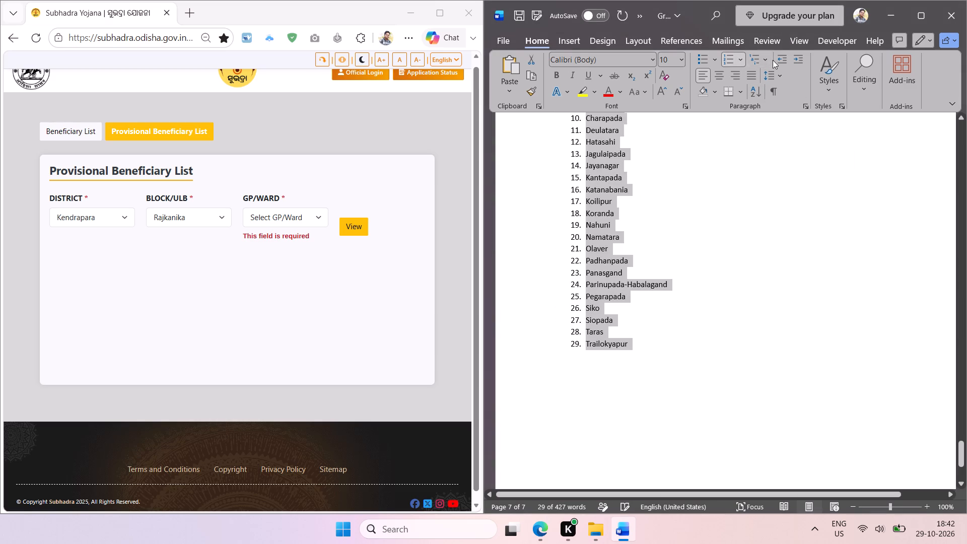
pyautogui.click(779, 58)
pyautogui.click(695, 239)
# Copy the RAJKANIKA heading and paste it below Trailokyapur, separated from the numbered list by a blank line.
pyautogui.scroll(1, 654, 239)
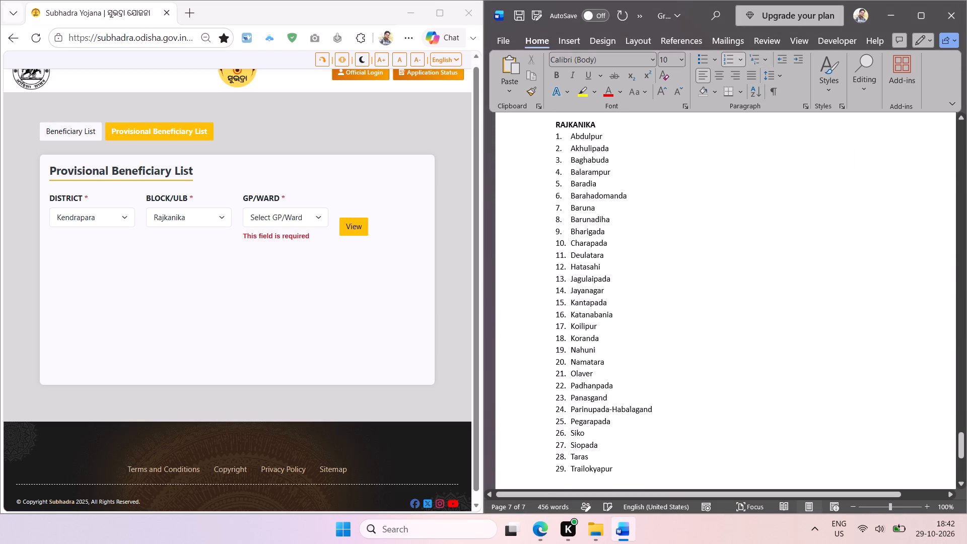
pyautogui.scroll(1, 623, 232)
pyautogui.doubleClick(579, 146)
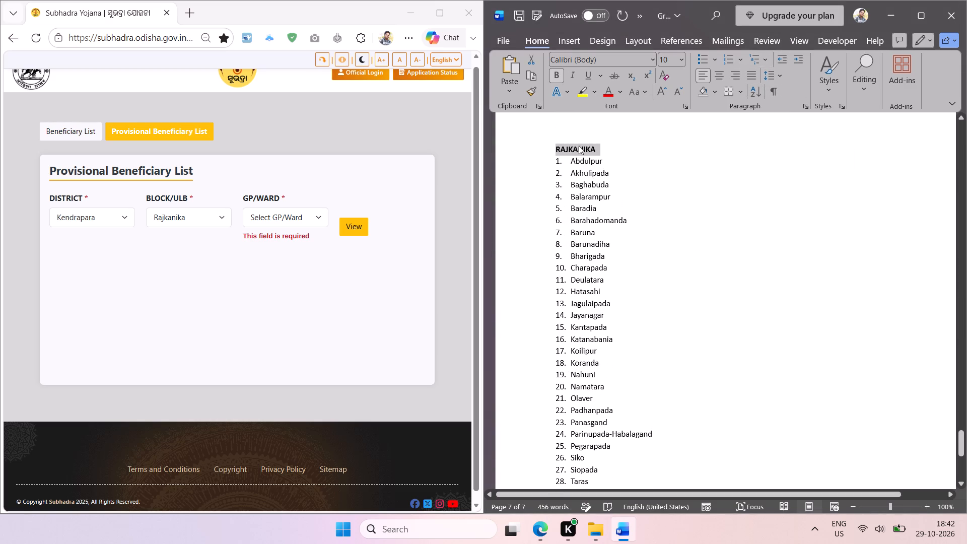
pyautogui.hotkey('ctrl', 'c')
pyautogui.scroll(-2, 650, 354)
pyautogui.click(615, 254)
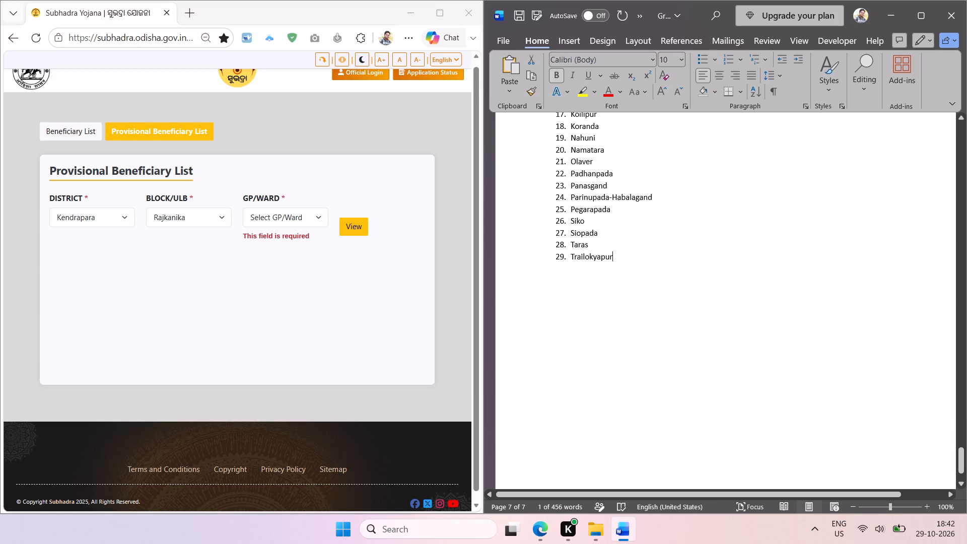
pyautogui.press('Return')
pyautogui.press('Return')
pyautogui.press('Return')
pyautogui.hotkey('ctrl', 'v')
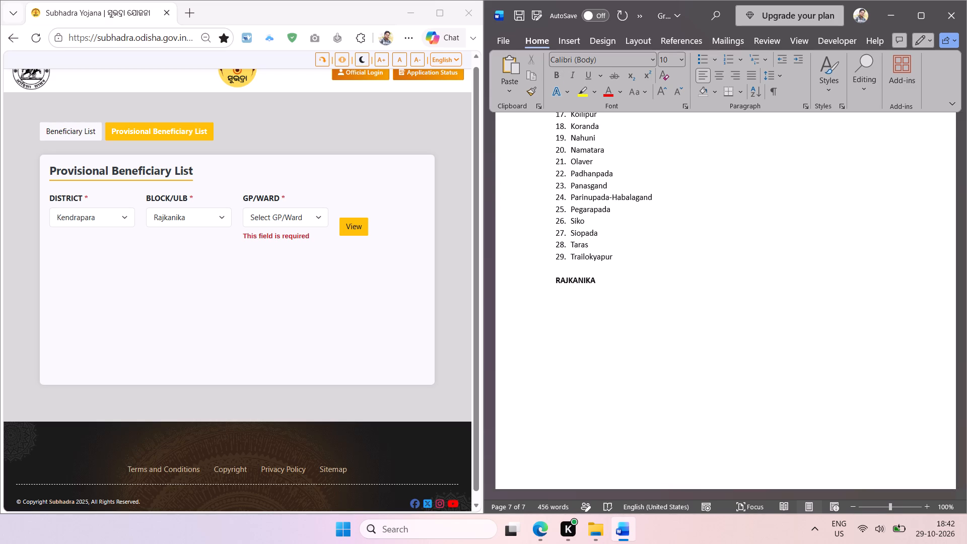
# Switch to the Subhadra page in Edge and choose Rajnagar as the block for Kendrapara district.
pyautogui.scroll(-1, 641, 309)
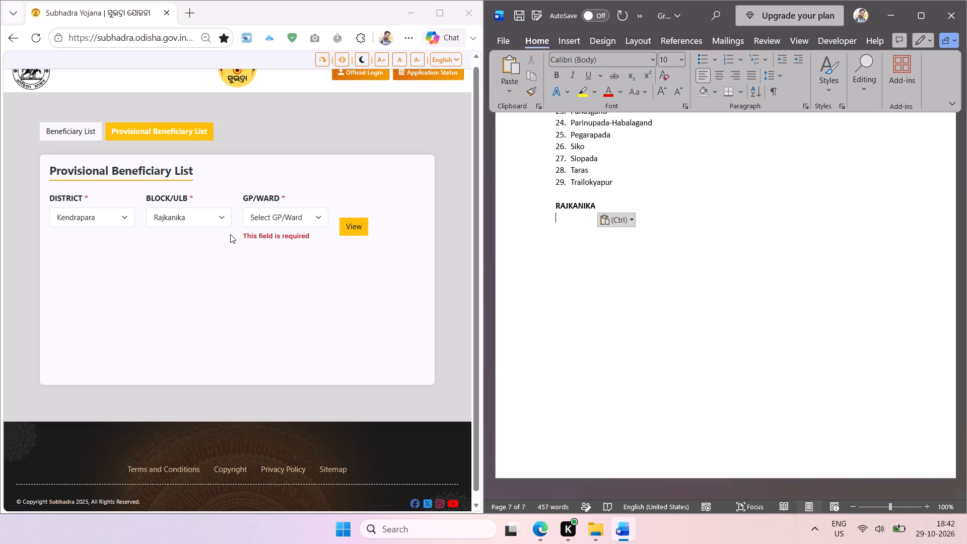
pyautogui.click(224, 218)
pyautogui.click(207, 382)
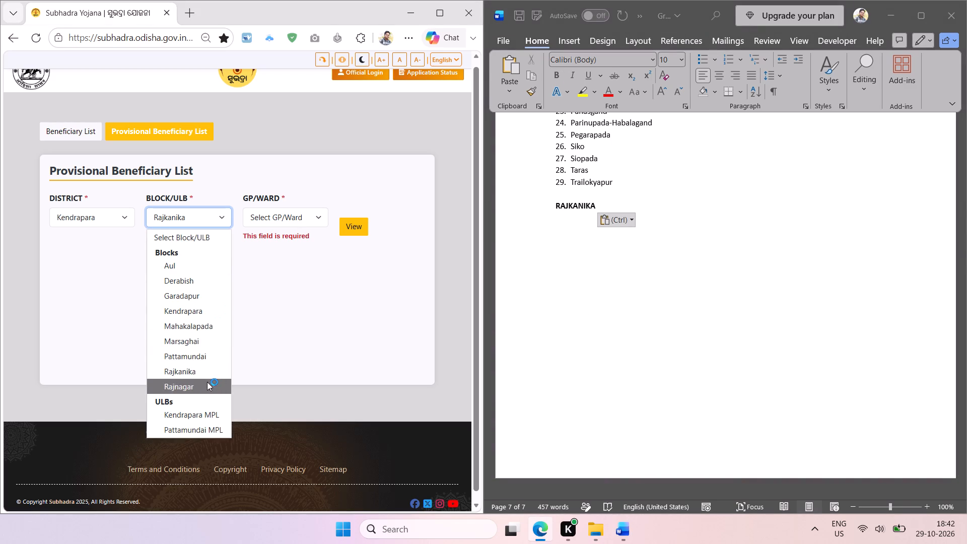
pyautogui.click(210, 315)
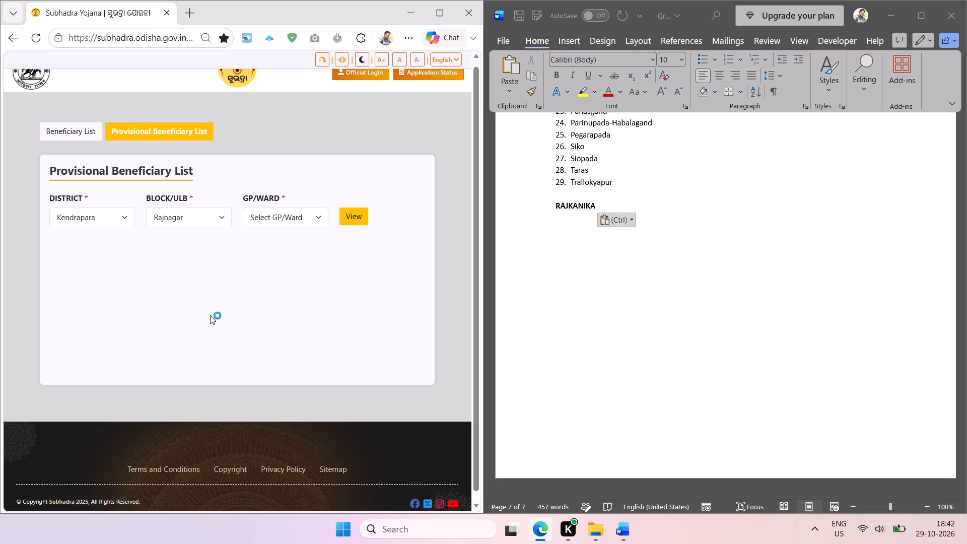
# Extract the block name Rajnagar from the page, replace the copied heading in Word with it in uppercase, and start a line beneath.
pyautogui.press('shift+super+t')
pyautogui.moveTo(153, 208); pyautogui.dragTo(198, 250)
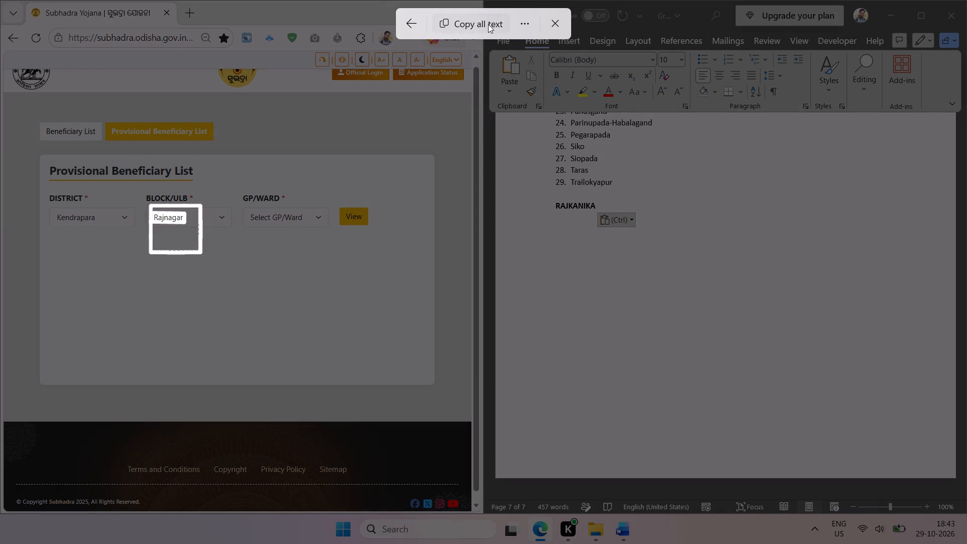
pyautogui.click(488, 24)
pyautogui.click(606, 205)
pyautogui.doubleClick(573, 203)
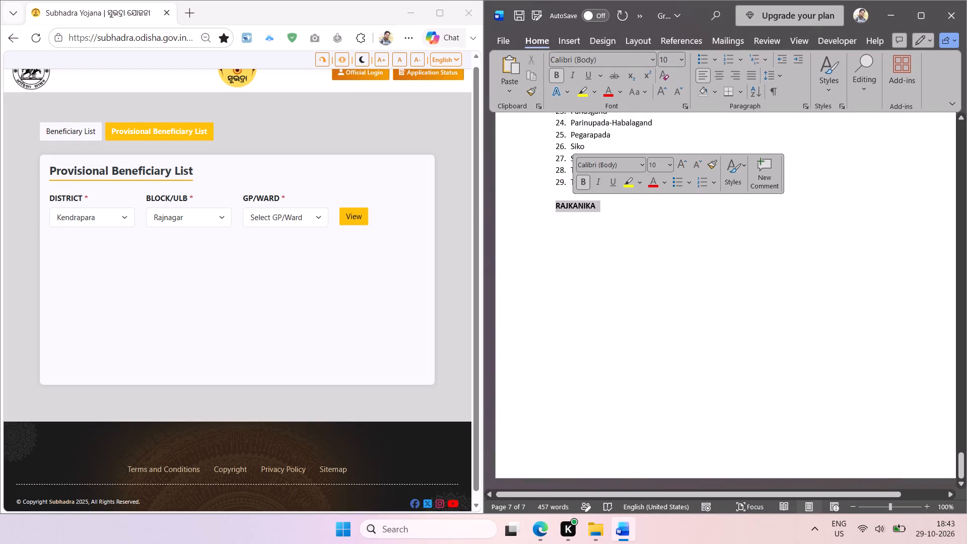
pyautogui.hotkey('ctrl', 'v')
pyautogui.hotkey('shift', 'F3')
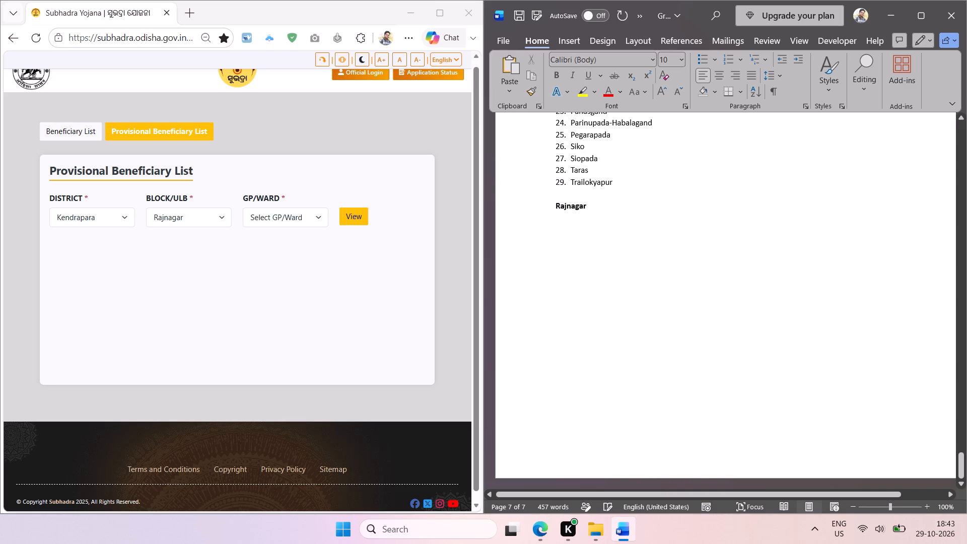
pyautogui.press('Return')
# Extract the Rajnagar GP/Ward names from Baghamari to Kolipur as text and paste them under the RAJNAGAR heading in Word.
pyautogui.click(303, 218)
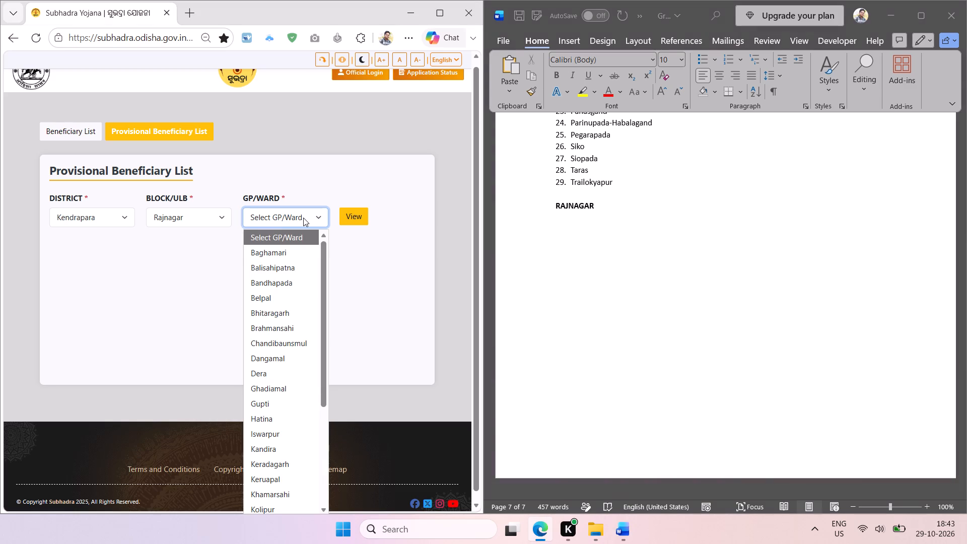
pyautogui.press('shift+super+t')
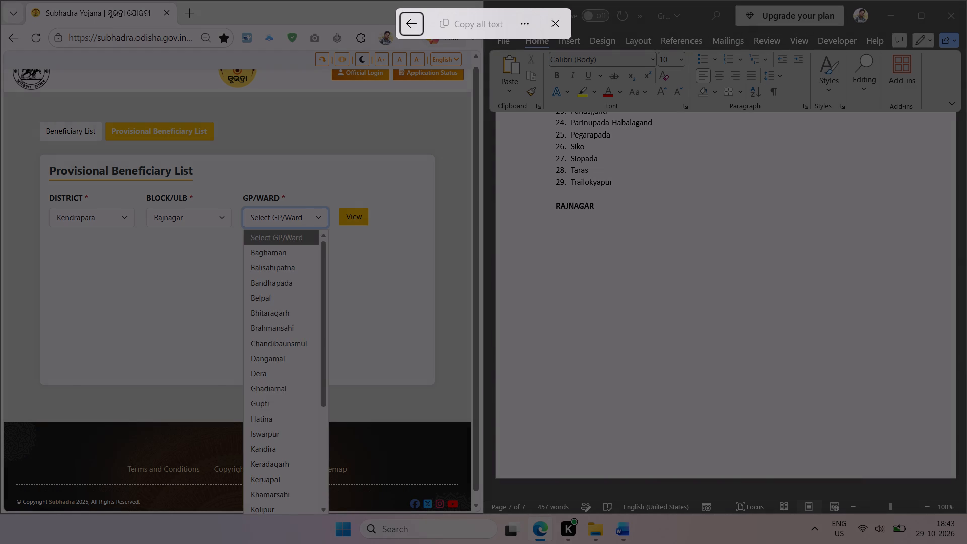
pyautogui.moveTo(248, 246); pyautogui.dragTo(332, 409)
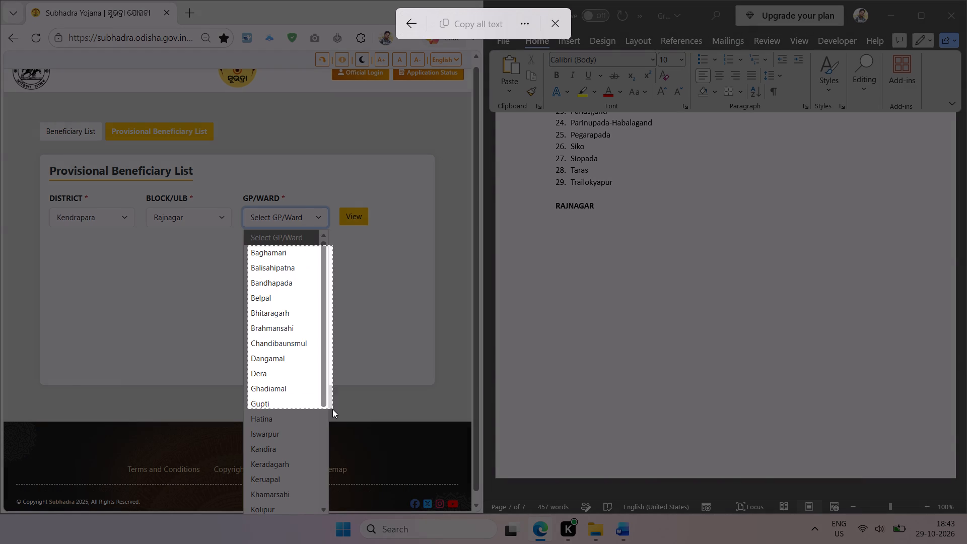
pyautogui.moveTo(332, 409); pyautogui.dragTo(310, 518)
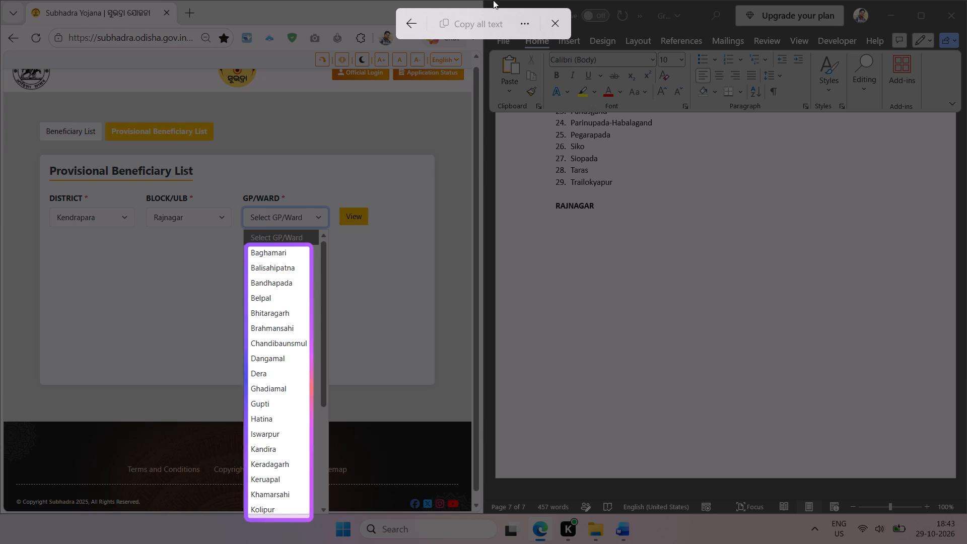
pyautogui.click(483, 17)
pyautogui.click(571, 209)
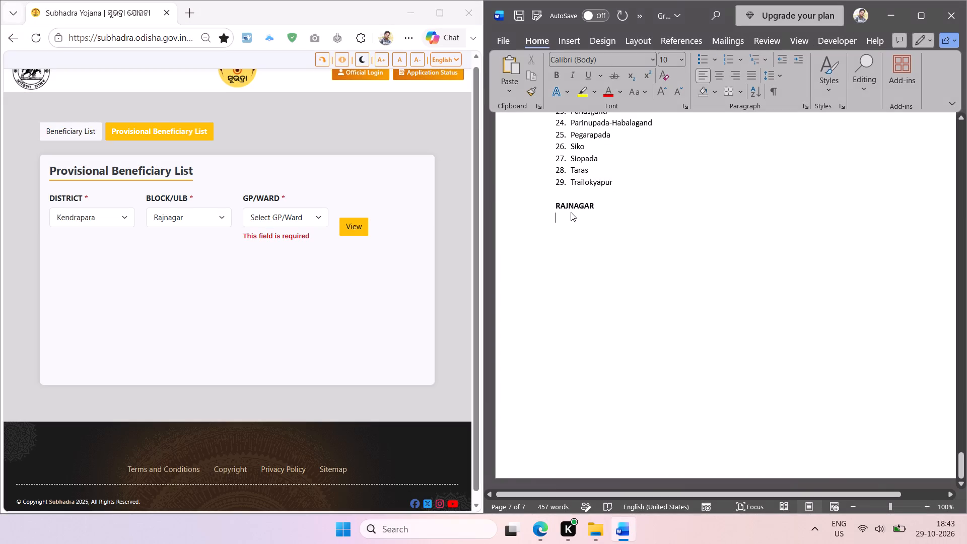
pyautogui.hotkey('ctrl', 'v')
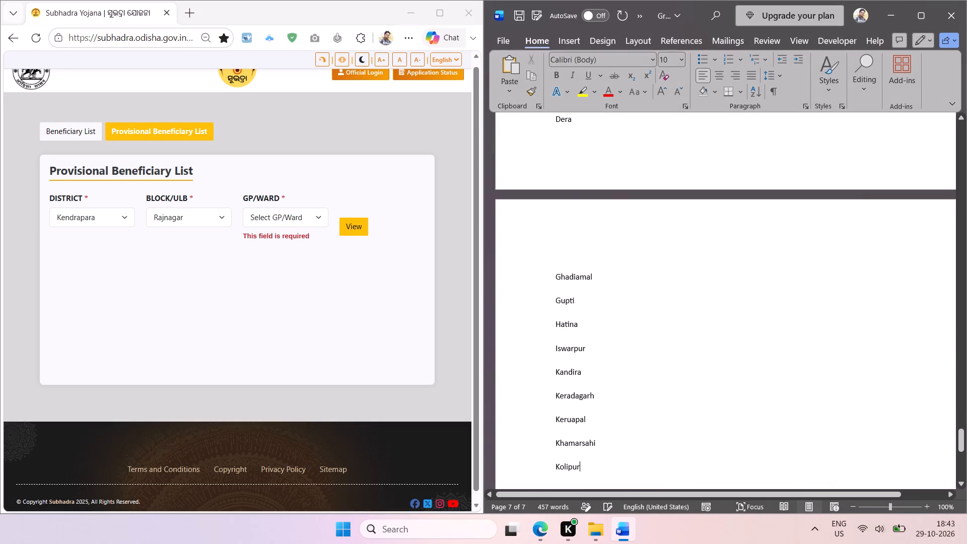
# Insert a page break before the RAJNAGAR heading.
pyautogui.scroll(2, 563, 154)
pyautogui.click(554, 199)
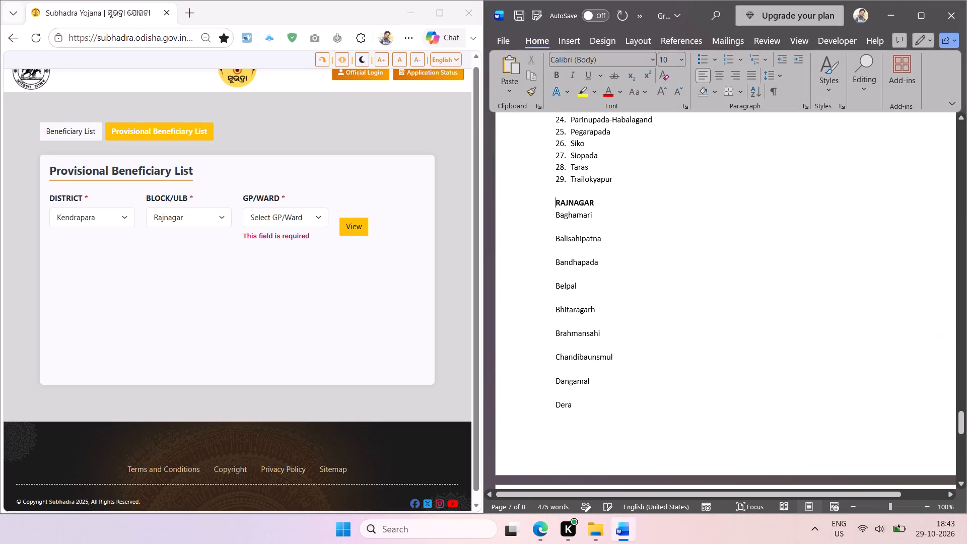
pyautogui.hotkey('ctrl', 'Return')
# Extract the remaining Rajnagar GP/Ward names from Kolipur to Talachua as text and paste them on a new line below Kolipur in Word.
pyautogui.scroll(-5, 564, 178)
pyautogui.scroll(-1, 641, 276)
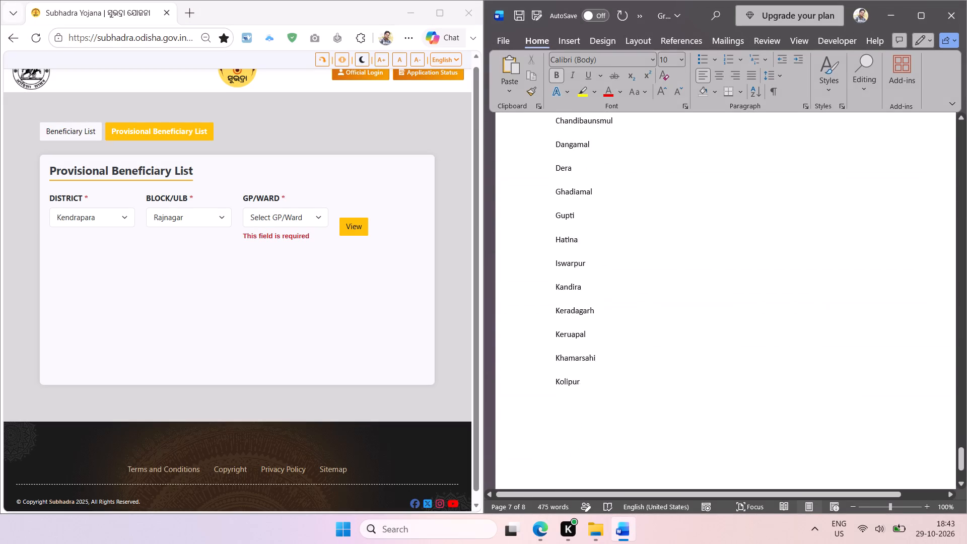
pyautogui.scroll(-1, 633, 291)
pyautogui.click(583, 261)
pyautogui.press('Return')
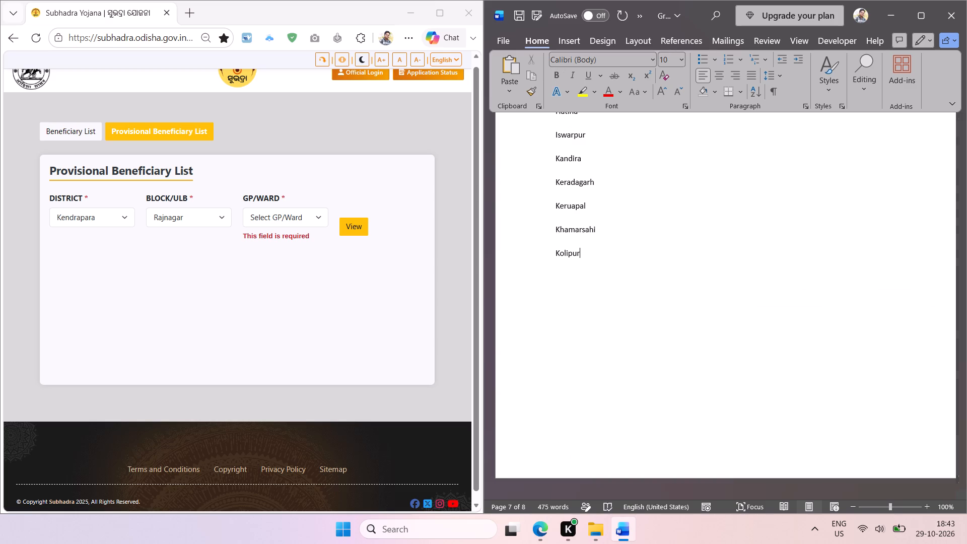
pyautogui.click(322, 219)
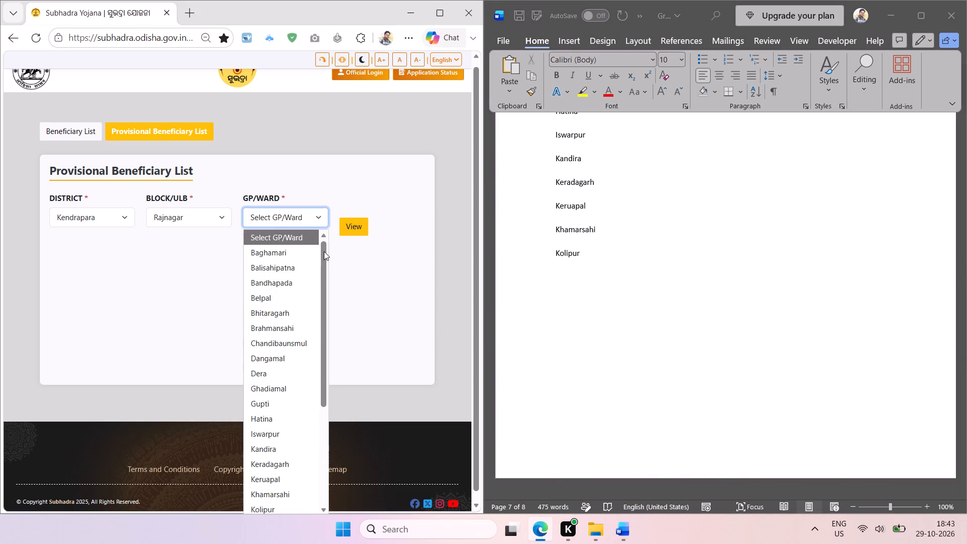
pyautogui.moveTo(324, 250); pyautogui.dragTo(324, 359)
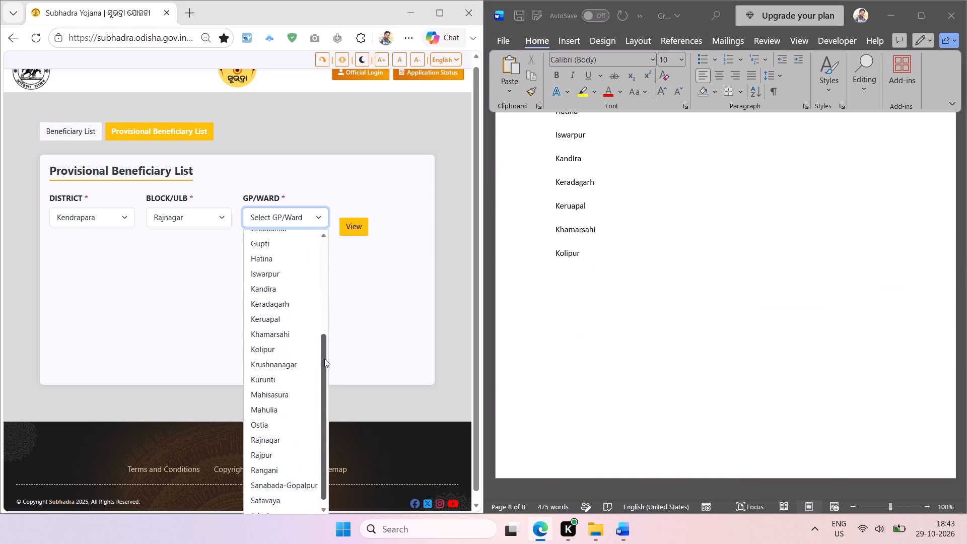
pyautogui.moveTo(324, 359); pyautogui.dragTo(323, 380)
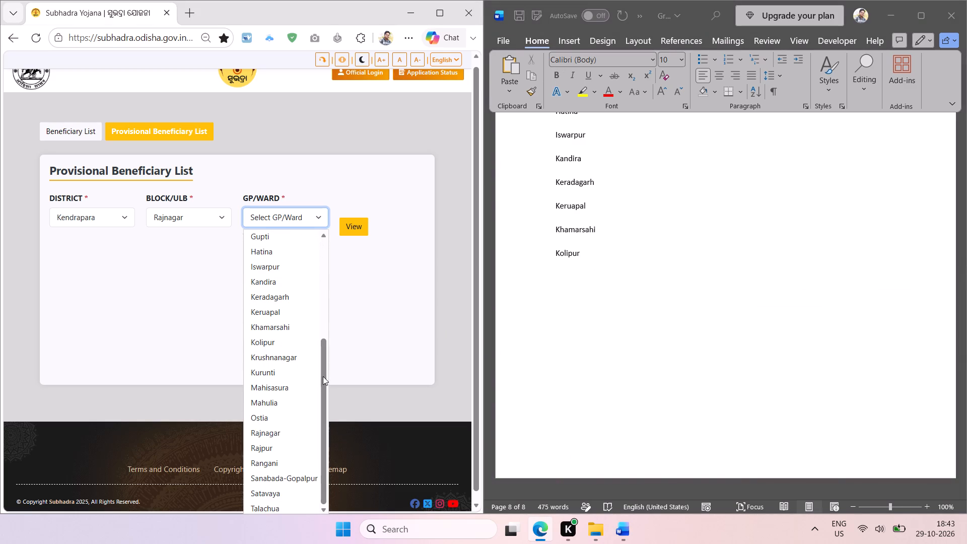
pyautogui.press('shift+super+t')
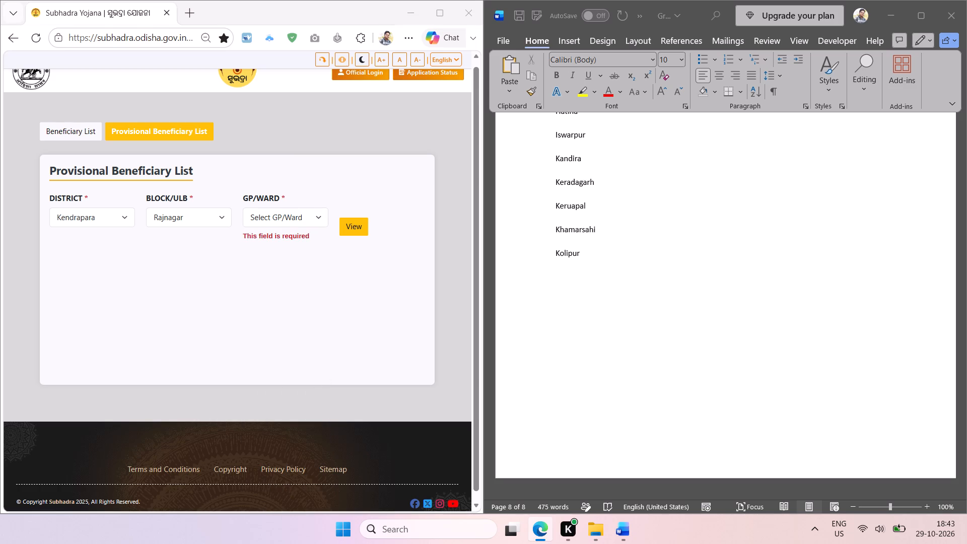
pyautogui.moveTo(247, 336); pyautogui.dragTo(325, 514)
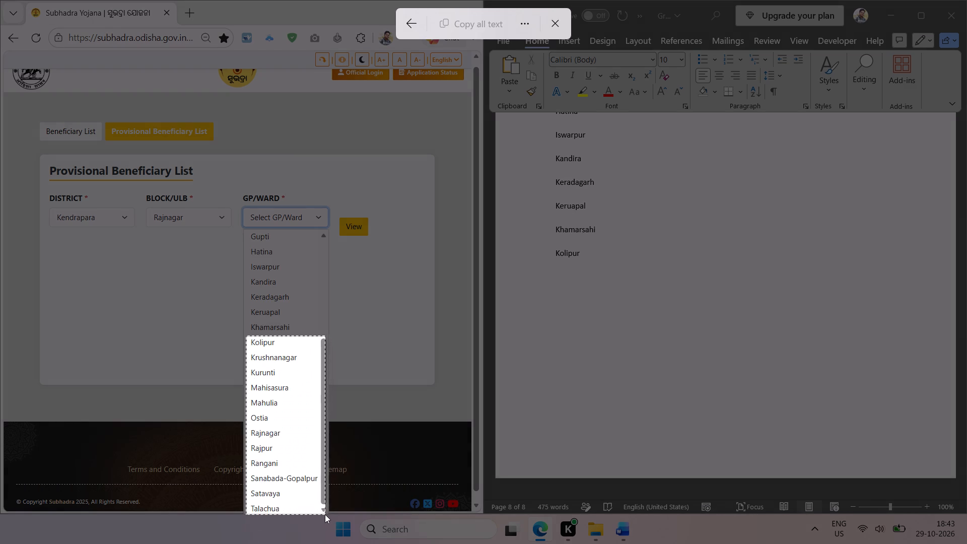
pyautogui.moveTo(325, 514); pyautogui.dragTo(325, 515)
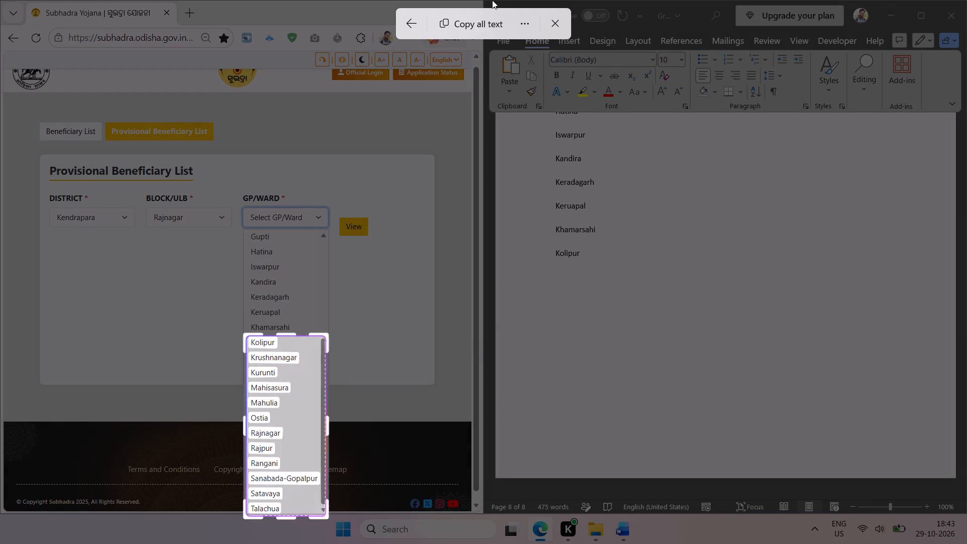
pyautogui.click(471, 24)
pyautogui.click(568, 262)
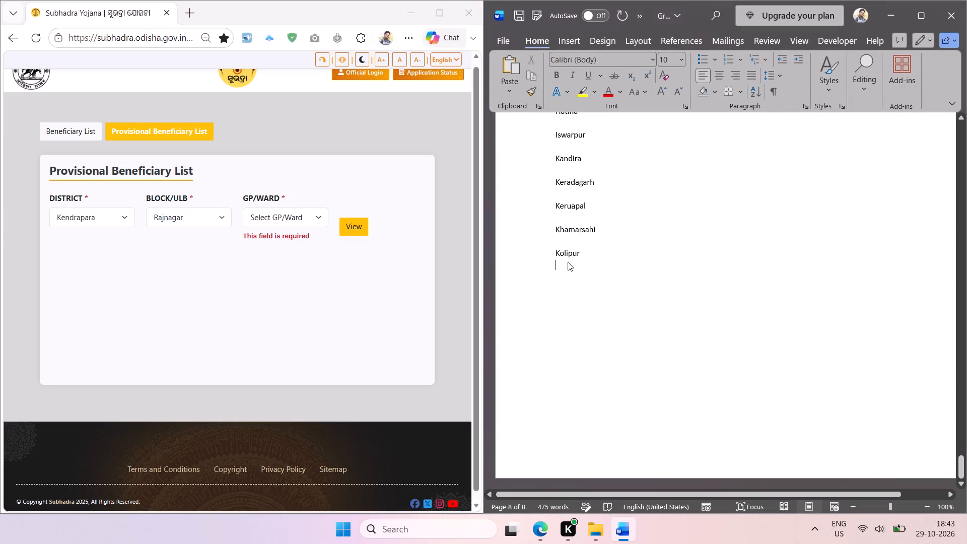
pyautogui.hotkey('ctrl', 'v')
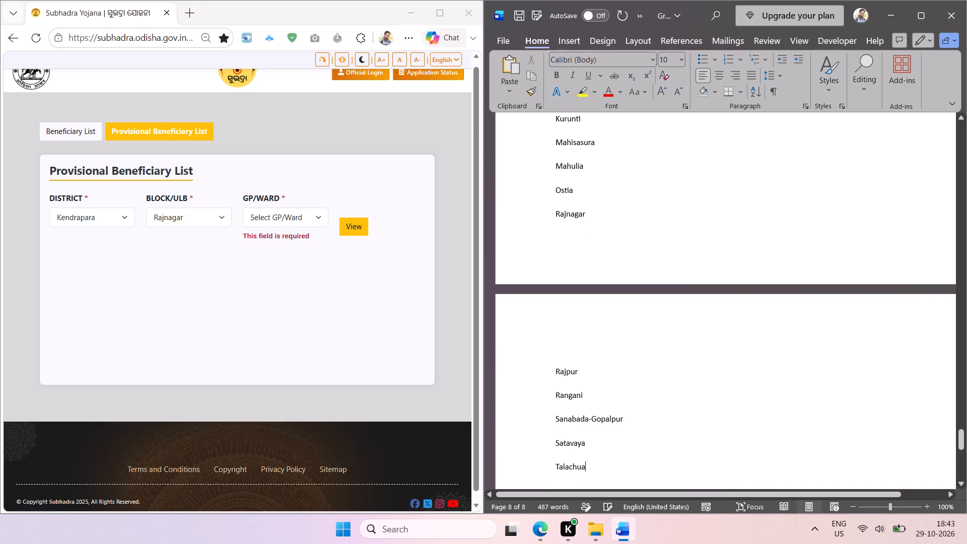
# Delete the duplicate Kolipur entry from the RAJNAGAR list.
pyautogui.scroll(1, 580, 177)
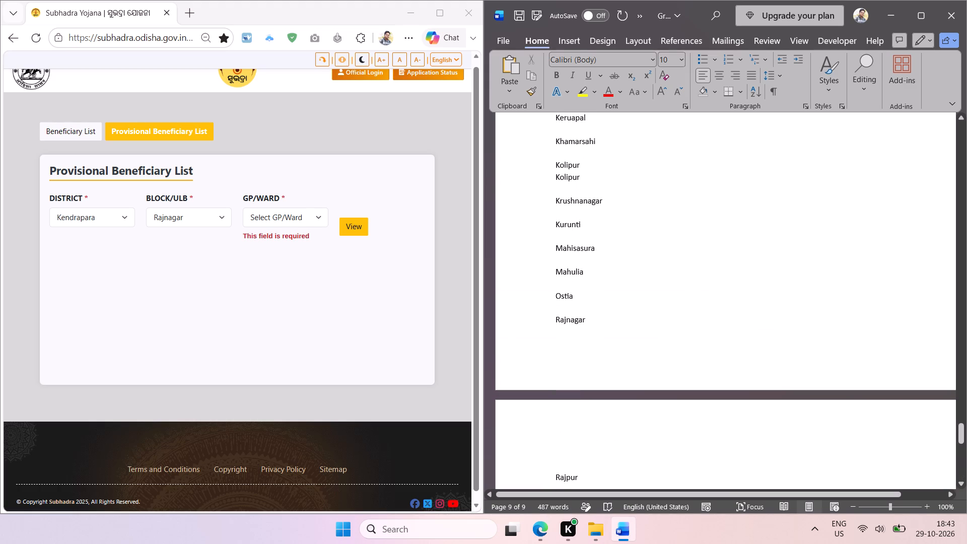
pyautogui.doubleClick(575, 176)
pyautogui.press('BackSpace')
# Remove the blank lines between the names from Talachua back up to Rajnagar in the RAJNAGAR list.
pyautogui.scroll(-2, 625, 344)
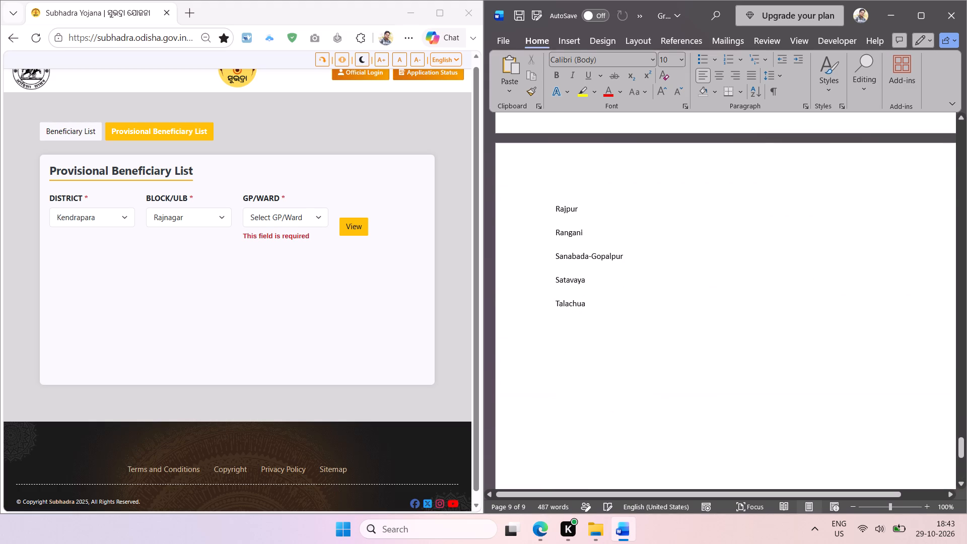
pyautogui.click(572, 293)
pyautogui.press('BackSpace')
pyautogui.press('Up')
pyautogui.press('BackSpace')
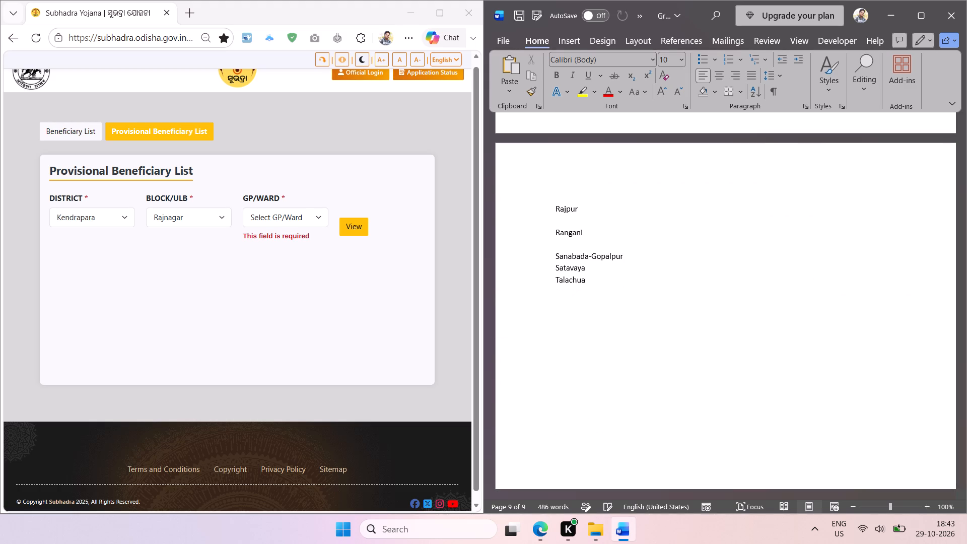
pyautogui.press('Up')
pyautogui.press('BackSpace')
pyautogui.press('Up')
pyautogui.press('BackSpace')
pyautogui.scroll(1, 700, 312)
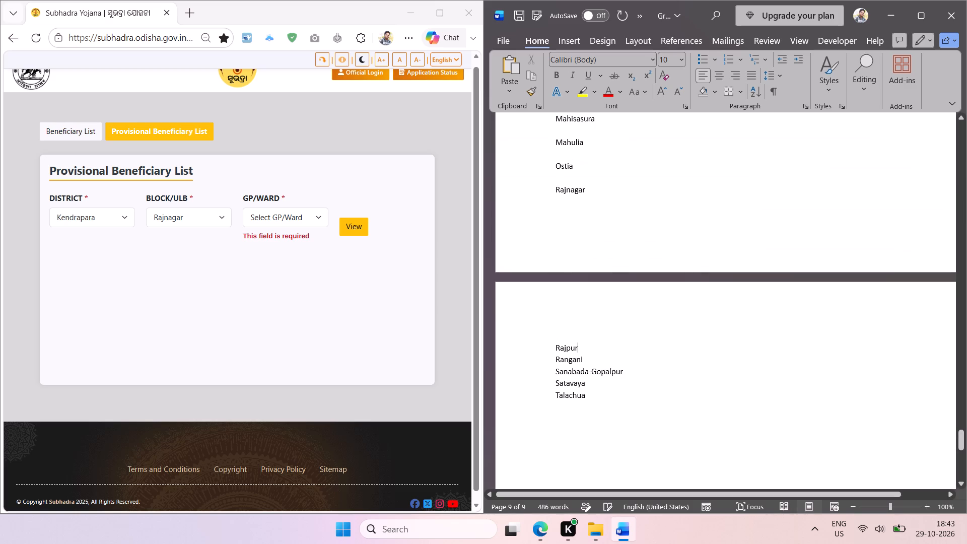
pyautogui.press('Up')
pyautogui.press('BackSpace')
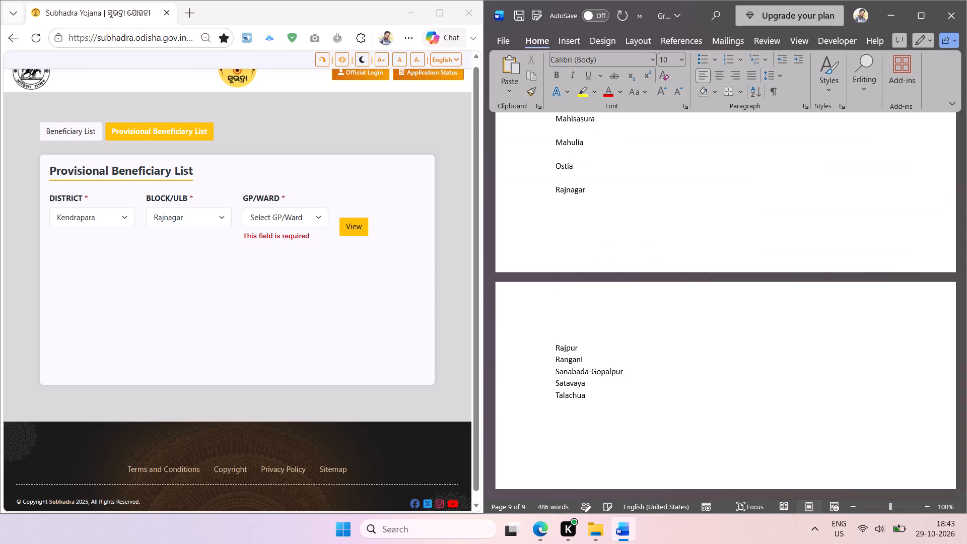
# Remove the blank lines between the names from Rajnagar back up to Khamarsahi.
pyautogui.scroll(1, 744, 293)
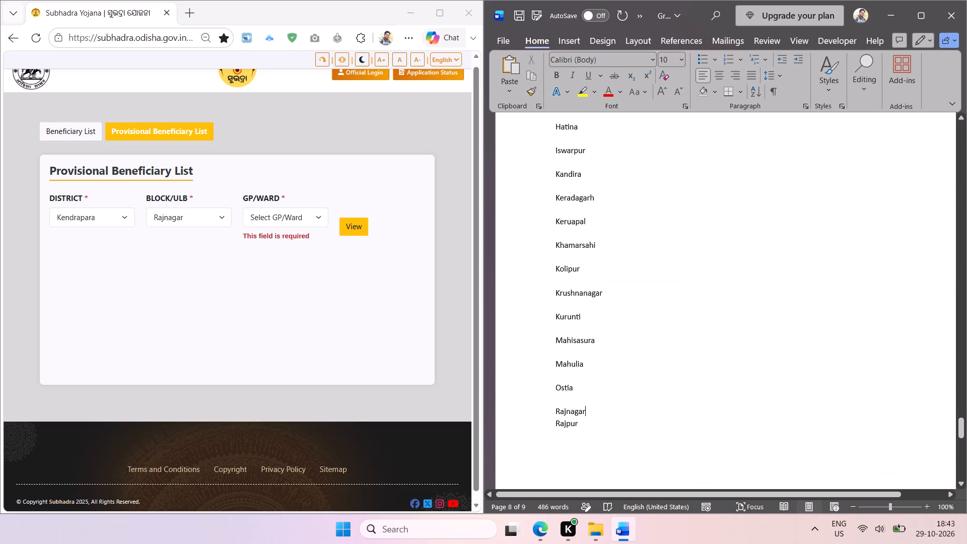
pyautogui.scroll(2, 744, 293)
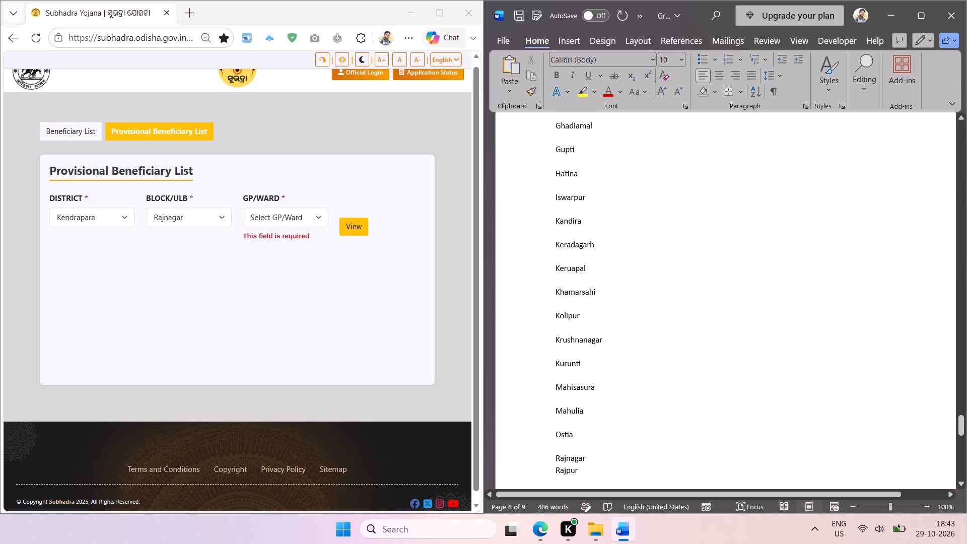
pyautogui.scroll(1, 744, 293)
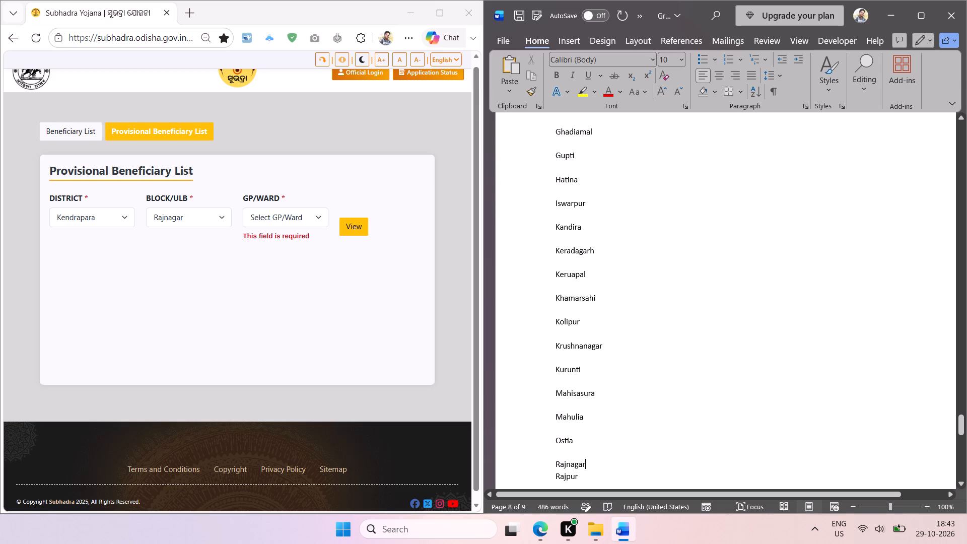
pyautogui.press('Up')
pyautogui.press('BackSpace')
pyautogui.press('Up')
pyautogui.press('BackSpace')
pyautogui.press('Up')
pyautogui.press('BackSpace')
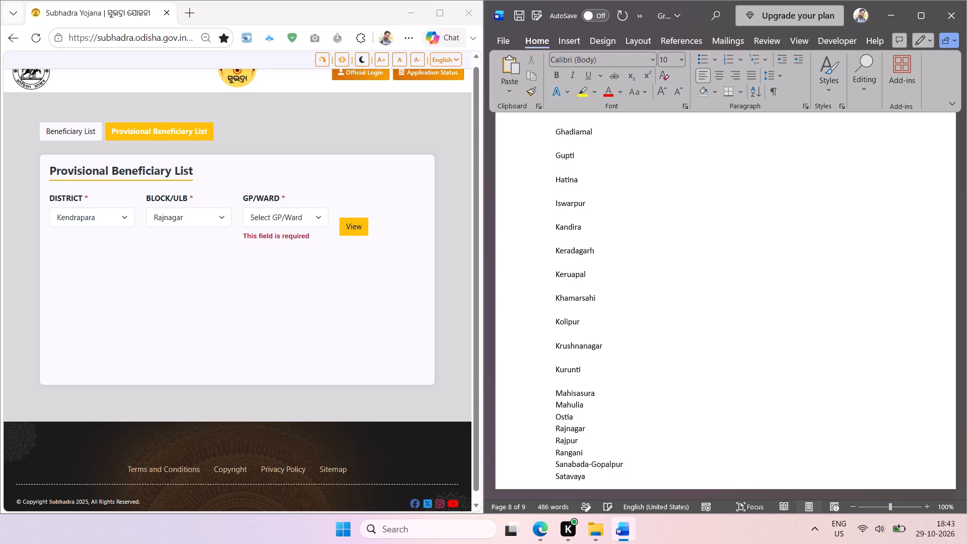
pyautogui.press('Up')
pyautogui.press('BackSpace')
pyautogui.press('Up')
pyautogui.press('BackSpace')
pyautogui.press('Up')
pyautogui.press('BackSpace')
pyautogui.press('Up')
pyautogui.press('BackSpace')
# Remove the blank lines between the names from Khamarsahi back up to Dera.
pyautogui.press('Up')
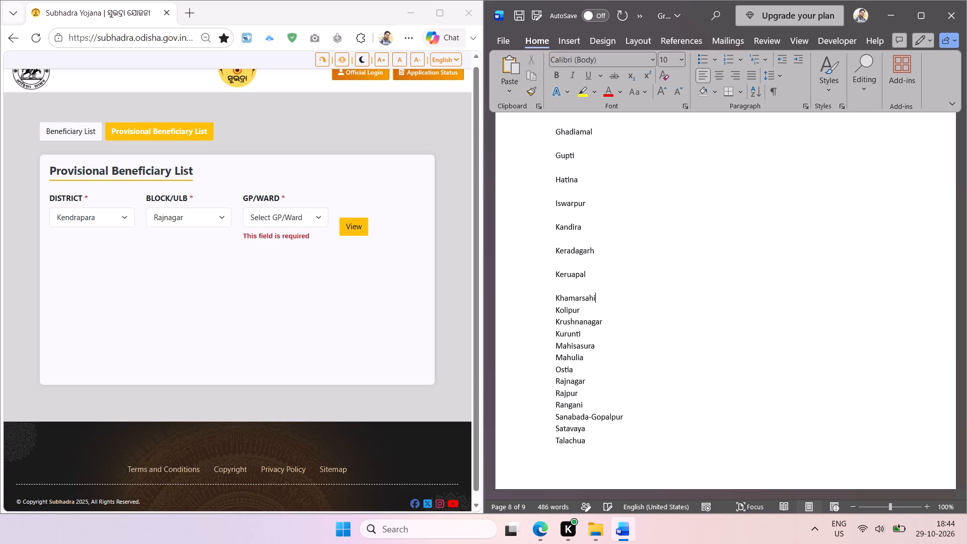
pyautogui.press('BackSpace')
pyautogui.press('Up')
pyautogui.press('BackSpace')
pyautogui.press('Up')
pyautogui.press('BackSpace')
pyautogui.press('Up')
pyautogui.press('BackSpace')
pyautogui.press('Up')
pyautogui.press('BackSpace')
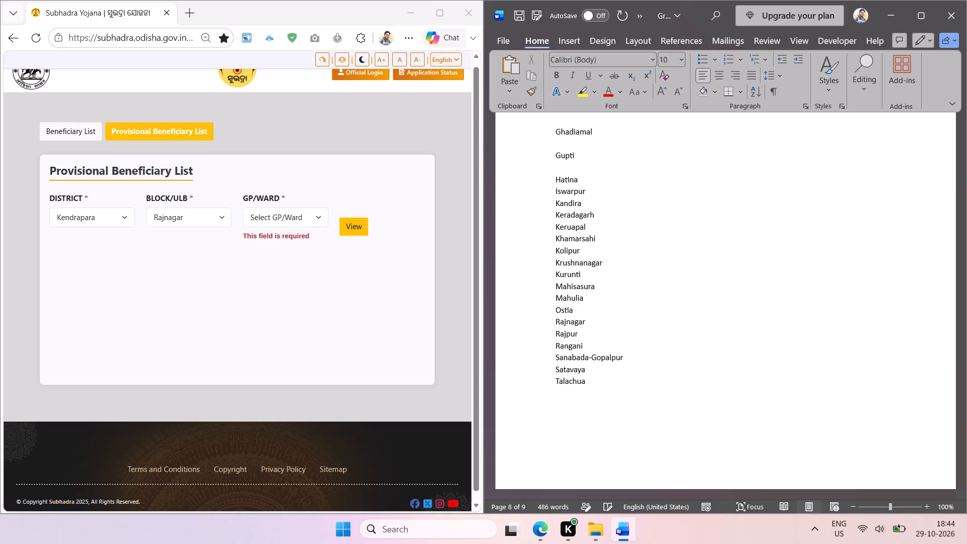
pyautogui.press('Up')
pyautogui.press('BackSpace')
pyautogui.press('Up')
pyautogui.press('BackSpace')
pyautogui.press('Up')
pyautogui.press('BackSpace')
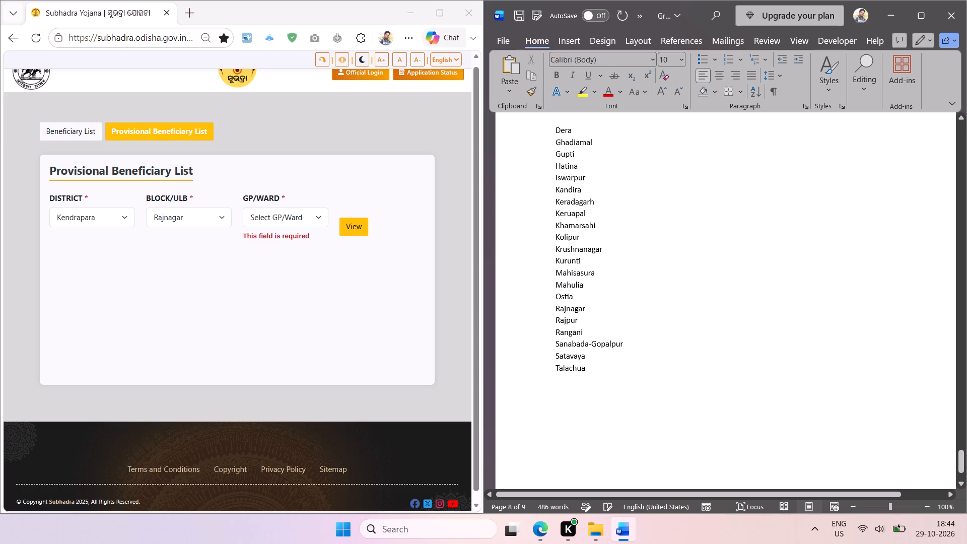
# Remove the remaining blank lines between the names from Dera back up to Baghamari under the RAJNAGAR heading.
pyautogui.scroll(3, 744, 293)
pyautogui.press('Up')
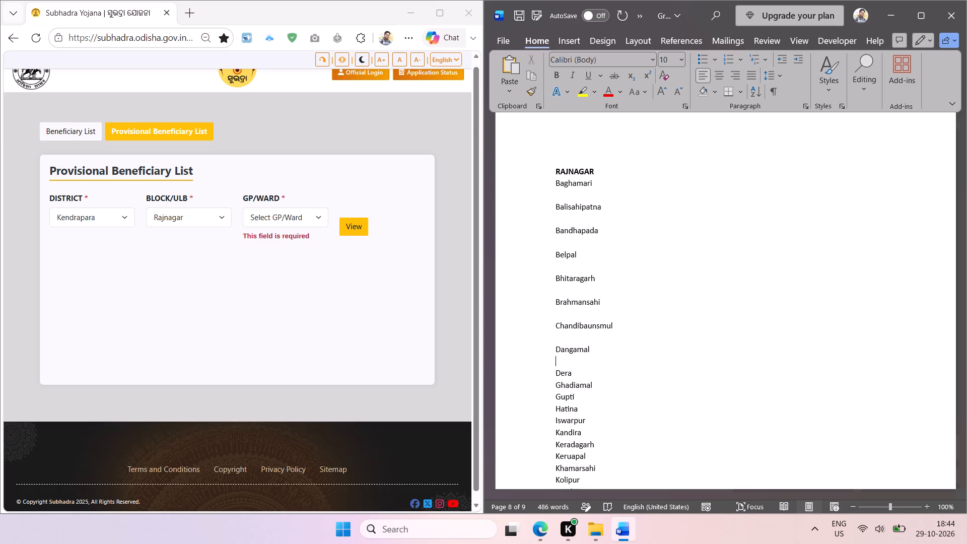
pyautogui.press('BackSpace')
pyautogui.press('Up')
pyautogui.press('BackSpace')
pyautogui.press('Up')
pyautogui.press('BackSpace')
pyautogui.press('Up')
pyautogui.press('BackSpace')
pyautogui.press('Up')
pyautogui.press('BackSpace')
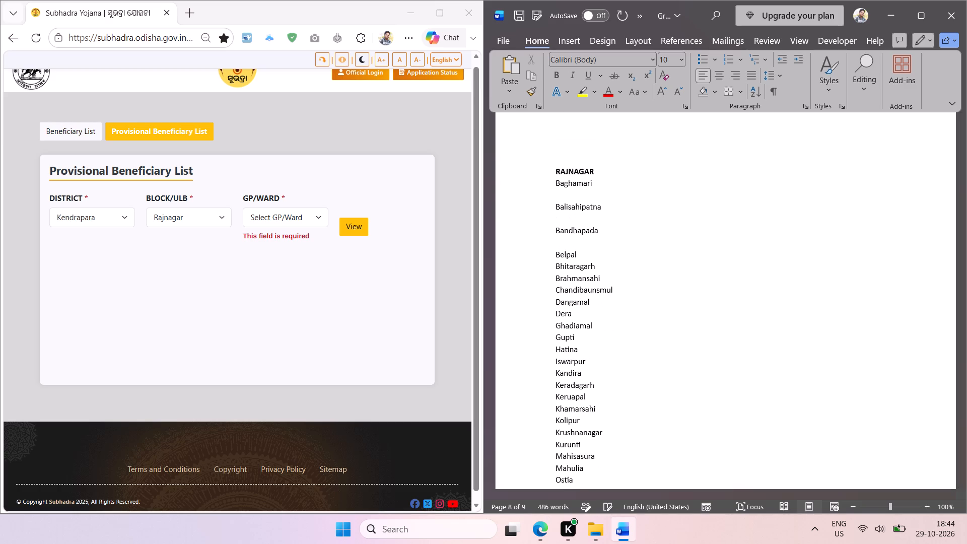
pyautogui.press('Up')
pyautogui.press('BackSpace')
pyautogui.press('Up')
pyautogui.press('BackSpace')
pyautogui.press('Up')
pyautogui.press('BackSpace')
pyautogui.press('Up')
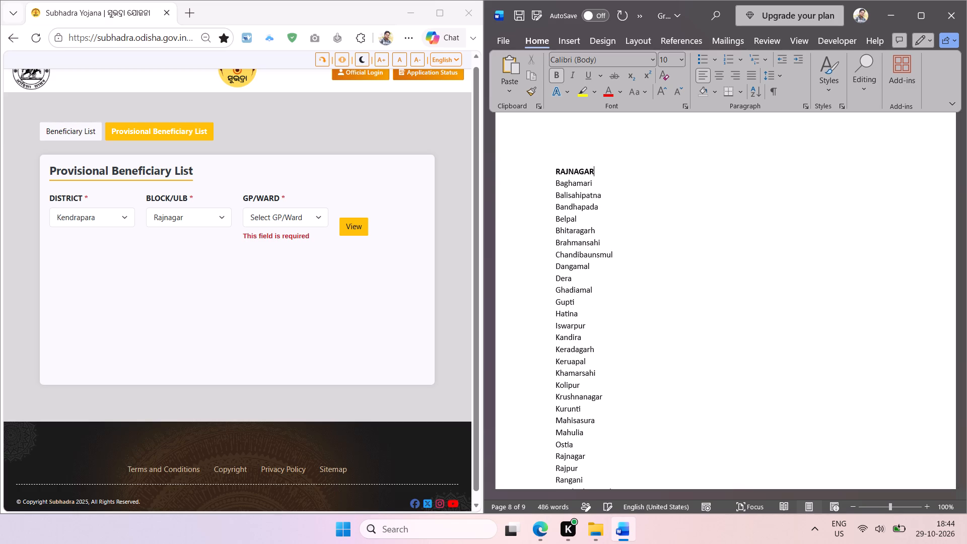
pyautogui.press('Down')
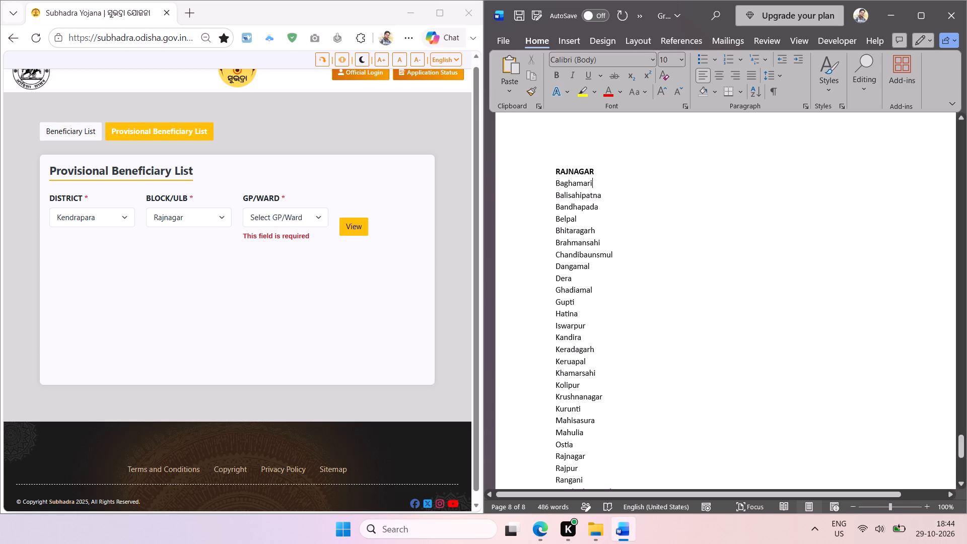
# Sort the RAJNAGAR names from Baghamari to Talachua alphabetically.
pyautogui.click(557, 181)
pyautogui.scroll(-3, 610, 268)
pyautogui.keyDown('shift'); pyautogui.click(586, 246); pyautogui.keyUp('shift')
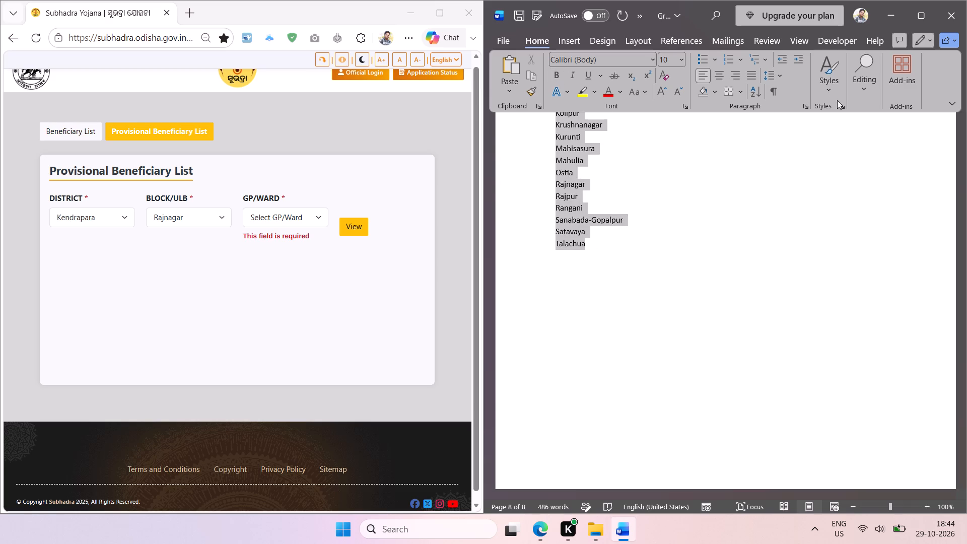
pyautogui.click(755, 92)
pyautogui.press('Return')
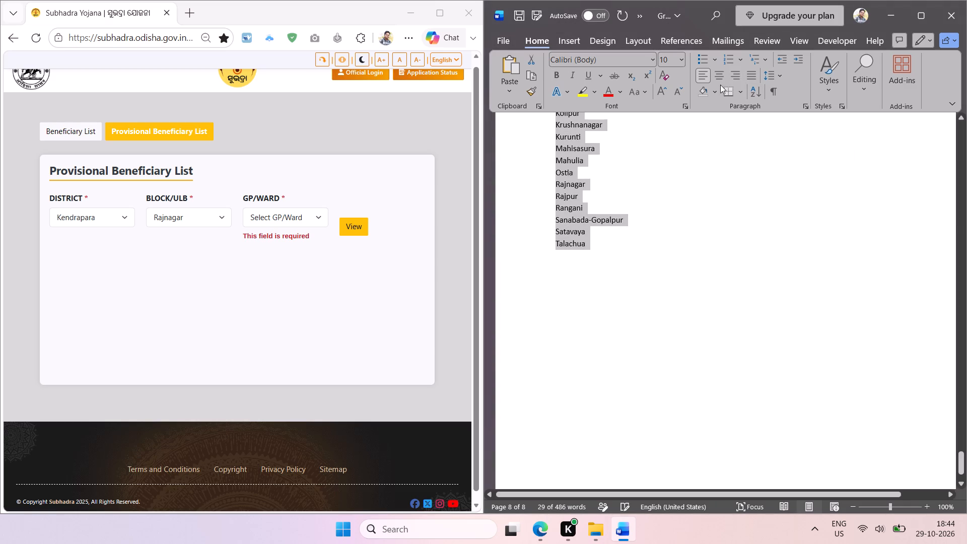
# Turn the sorted RAJNAGAR names into a numbered list and decrease its indent by one level.
pyautogui.click(728, 62)
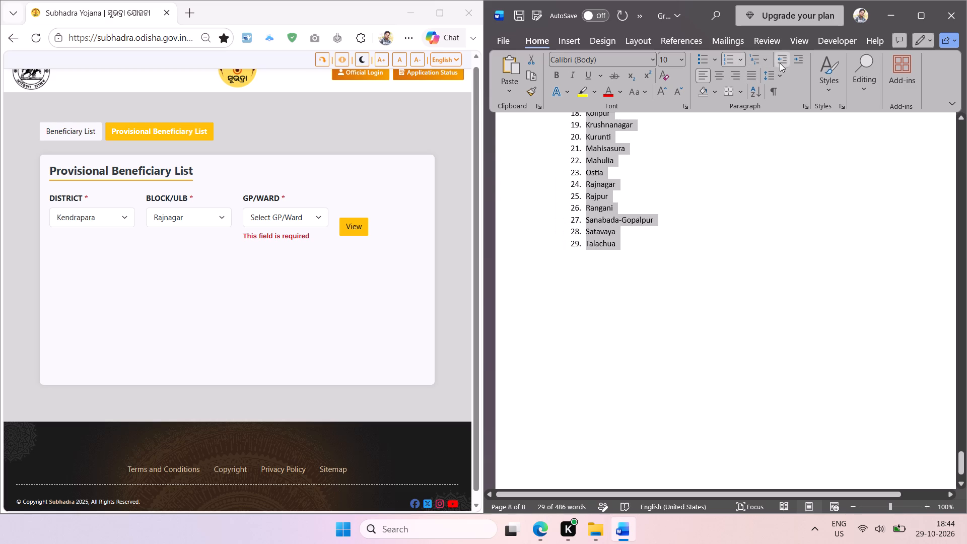
pyautogui.click(787, 63)
pyautogui.click(669, 214)
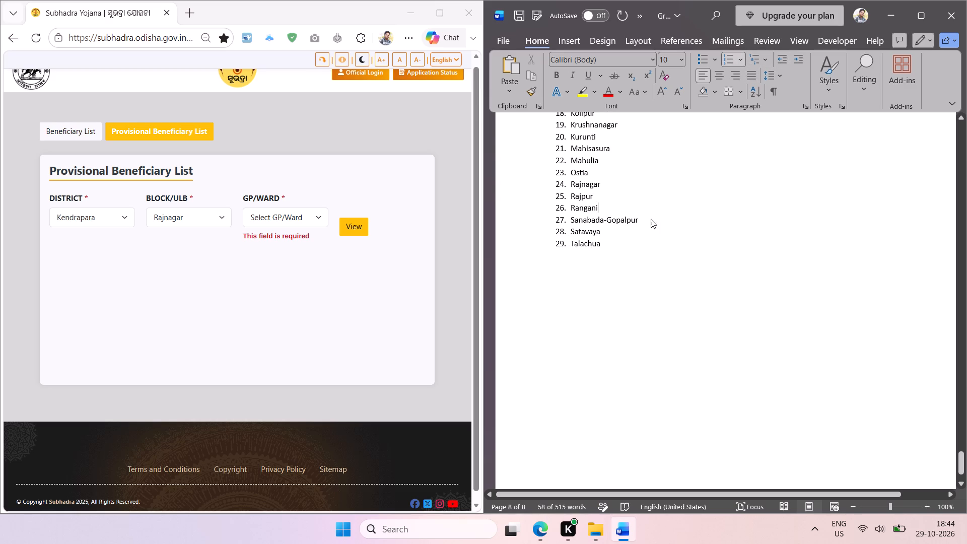
# Save the Word document and close it.
pyautogui.hotkey('ctrl', 's')
pyautogui.click(224, 215)
pyautogui.click(224, 215)
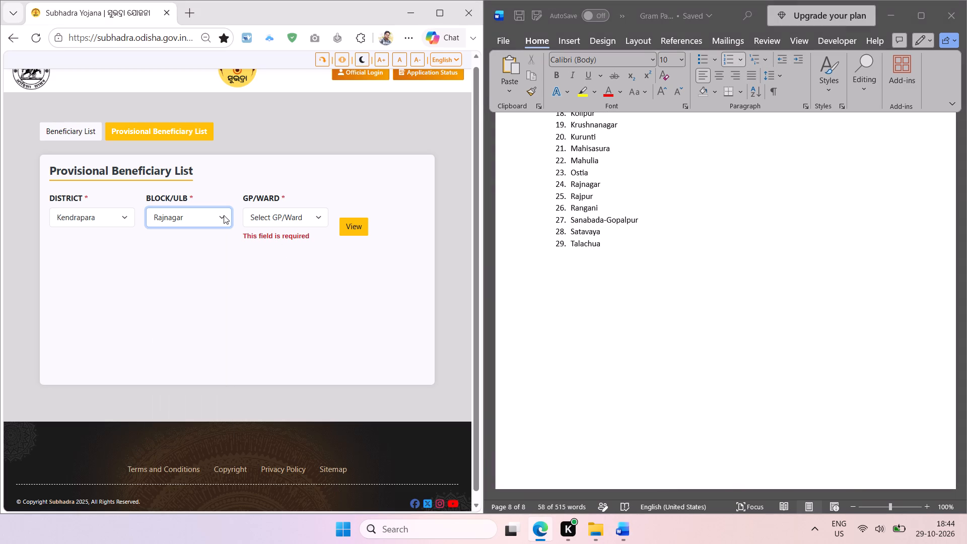
pyautogui.click(608, 259)
pyautogui.hotkey('ctrl', 's')
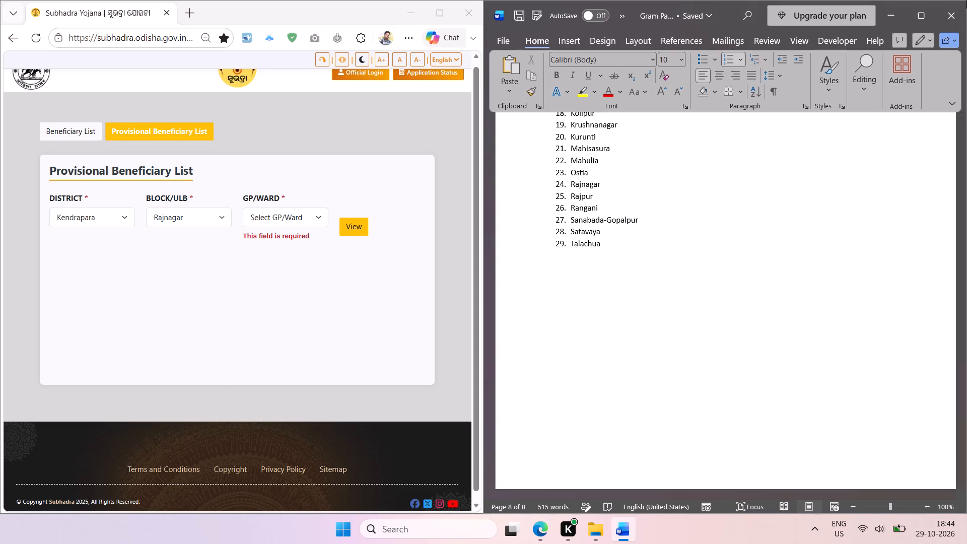
pyautogui.click(944, 12)
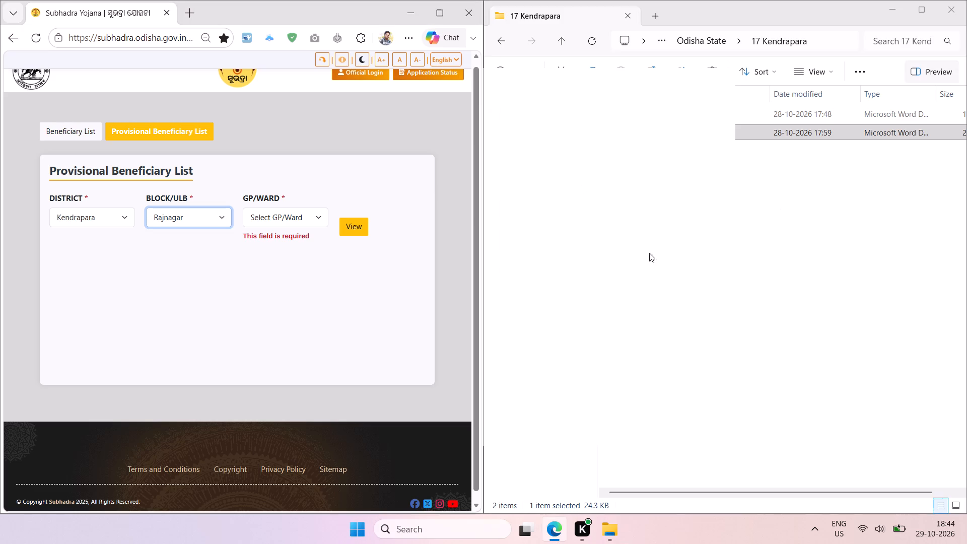
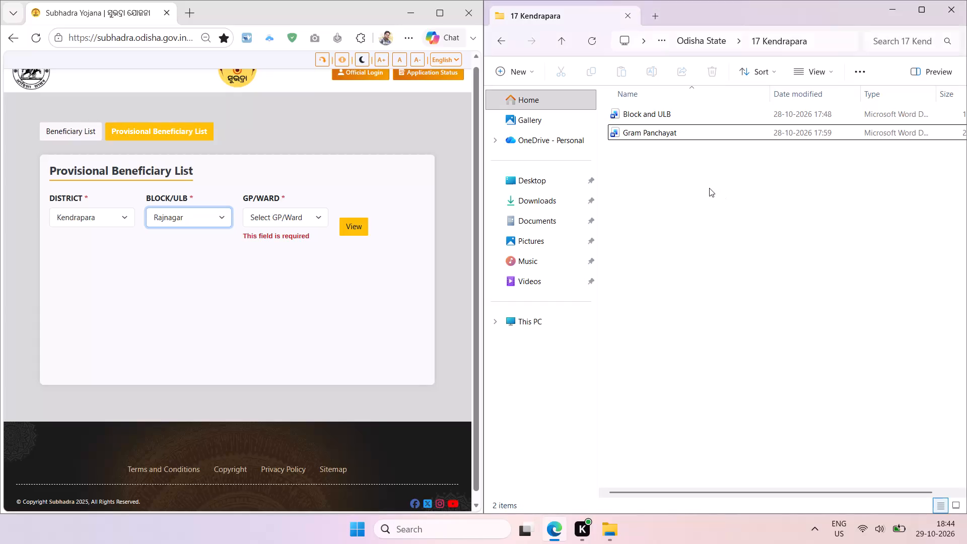
# Duplicate the 17 Kendrapara folder inside the Odisha State folder.
pyautogui.press('BackSpace')
pyautogui.click(707, 467)
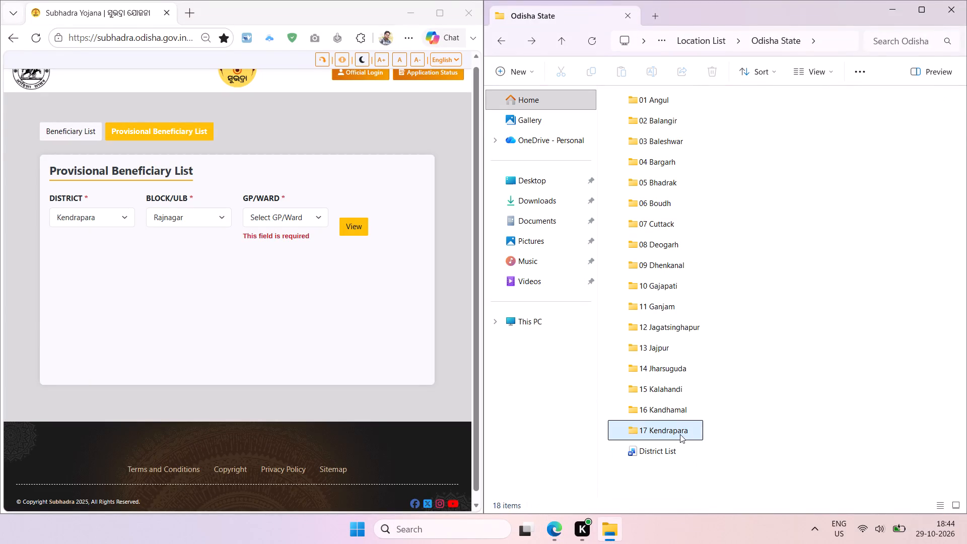
pyautogui.click(678, 430)
pyautogui.click(591, 77)
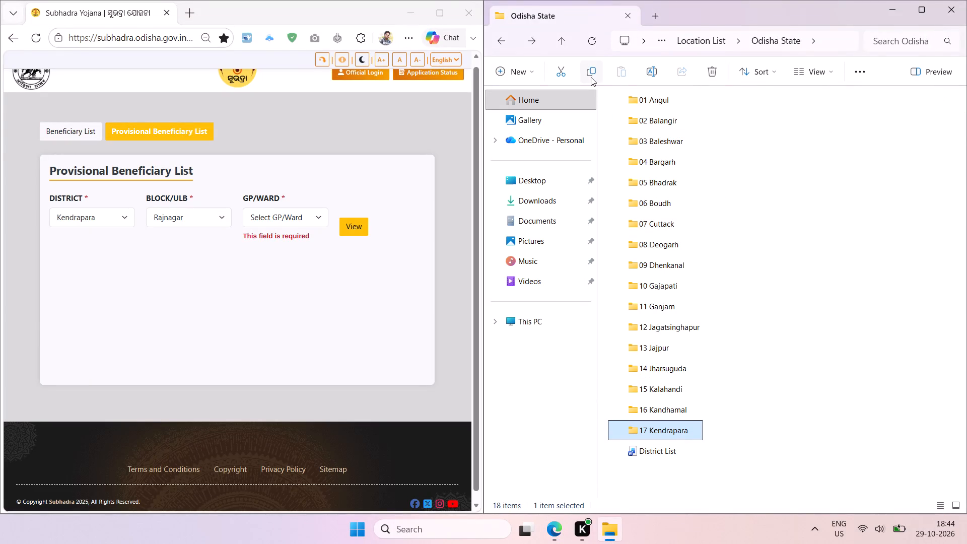
pyautogui.click(625, 77)
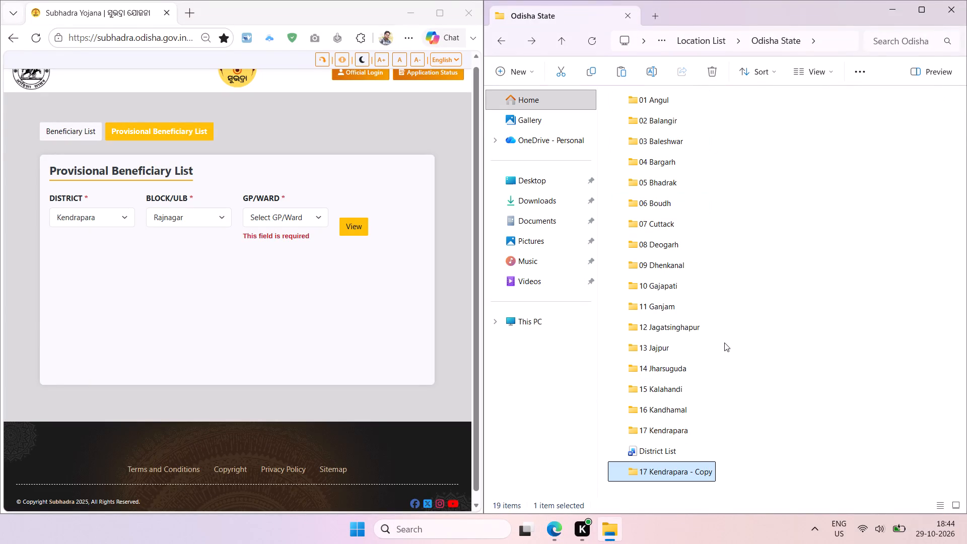
# Set the district to Kendujhar on the Provisional Beneficiary List page and capture the district name as copied text.
pyautogui.click(129, 223)
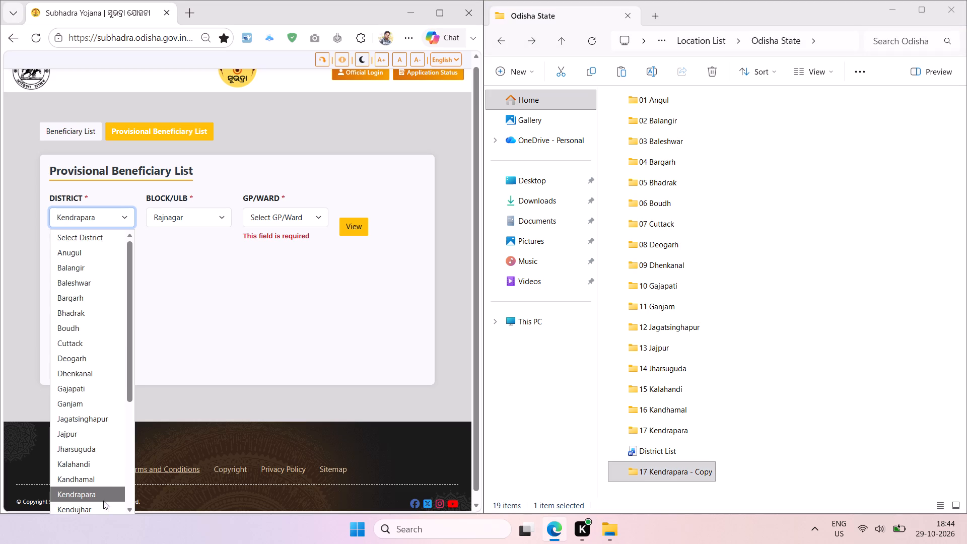
pyautogui.click(95, 507)
pyautogui.click(121, 286)
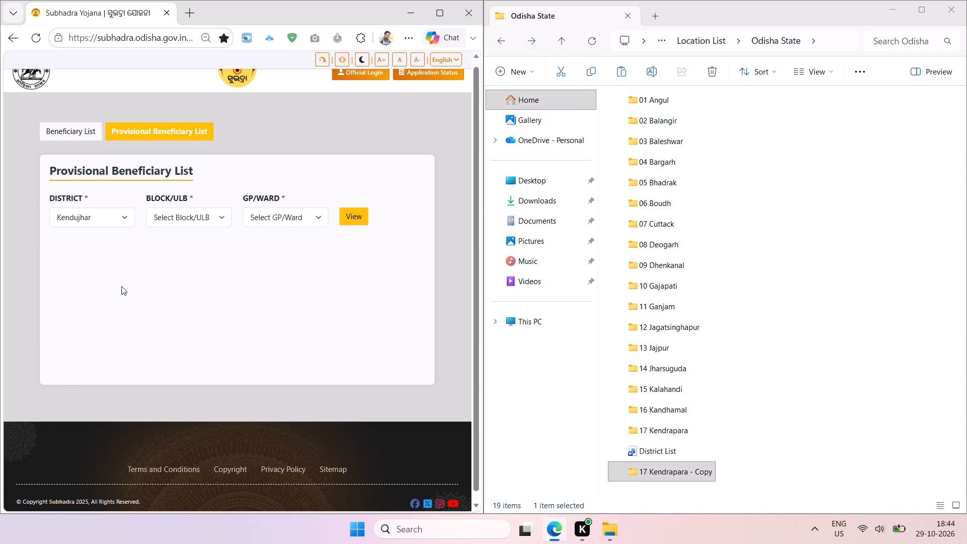
pyautogui.press('shift+super+t')
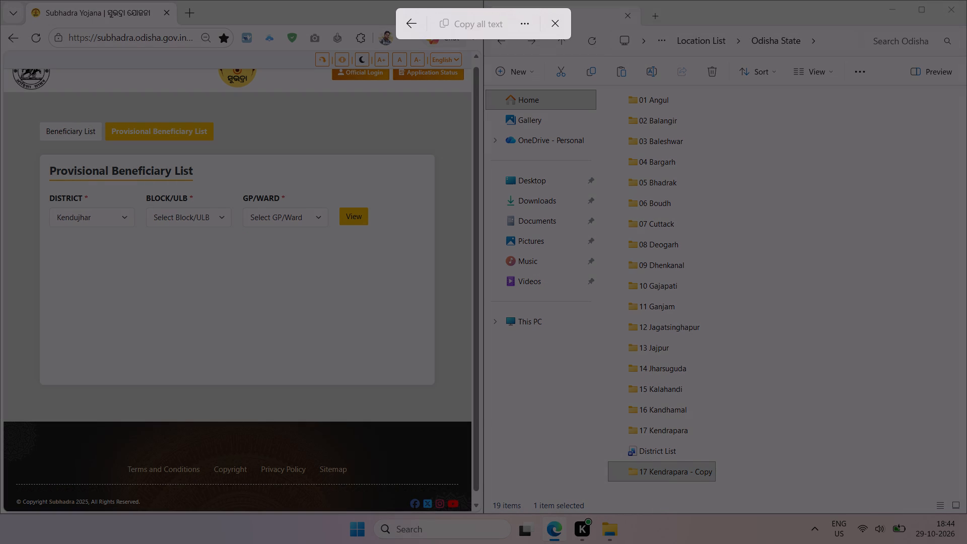
pyautogui.moveTo(51, 208); pyautogui.dragTo(113, 242)
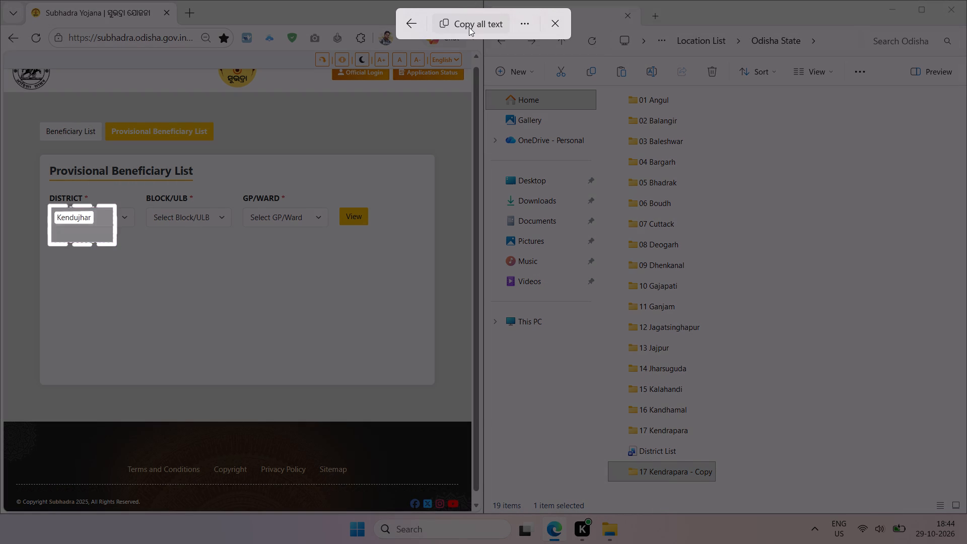
pyautogui.click(469, 27)
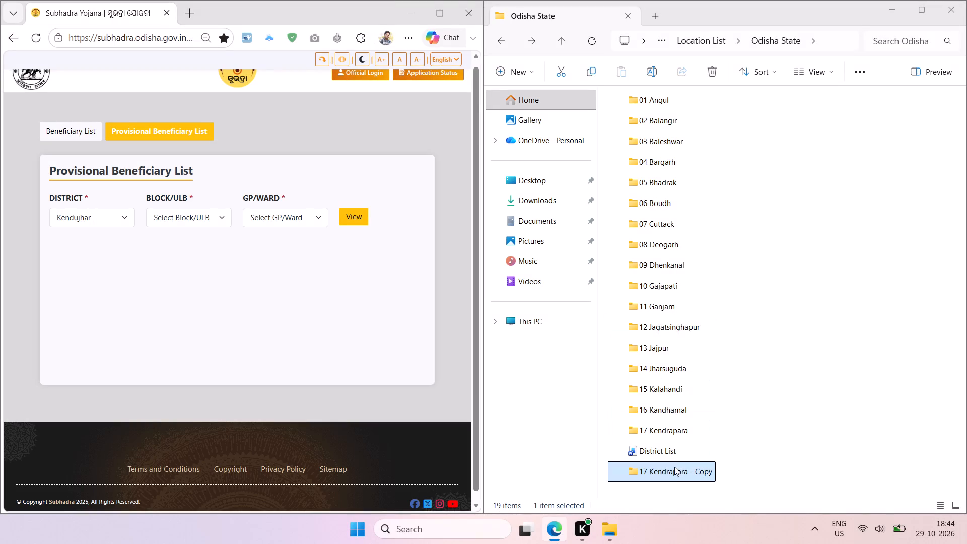
# Rename the copied Kendrapara folder as 08 Kendujhar and open it.
pyautogui.click(674, 467)
pyautogui.press('F2')
pyautogui.write('08')
pyautogui.press('space')
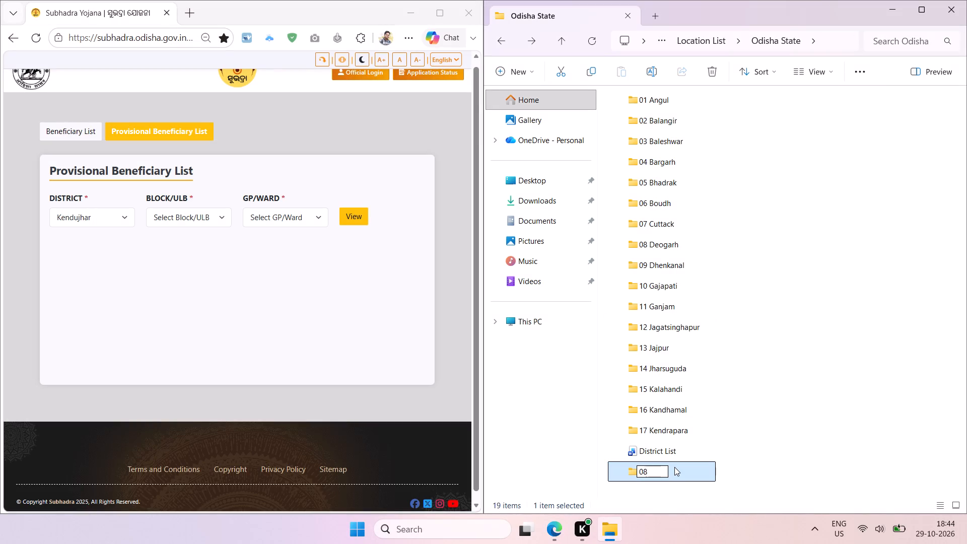
pyautogui.hotkey('ctrl', 'v')
pyautogui.press('Return')
pyautogui.press('Return')
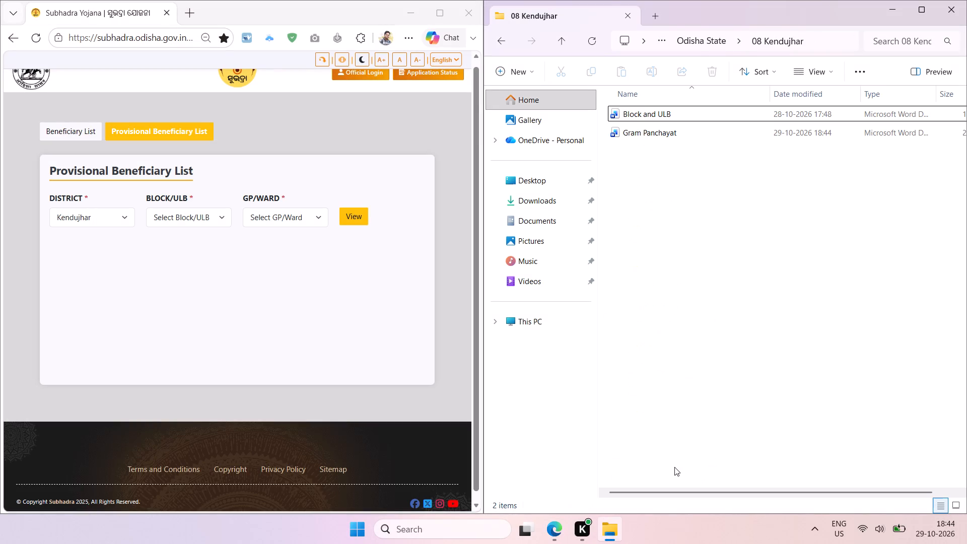
# Open the Block and ULB document and replace the district name in its title with Kendujhar.
pyautogui.click(667, 107)
pyautogui.doubleClick(696, 114)
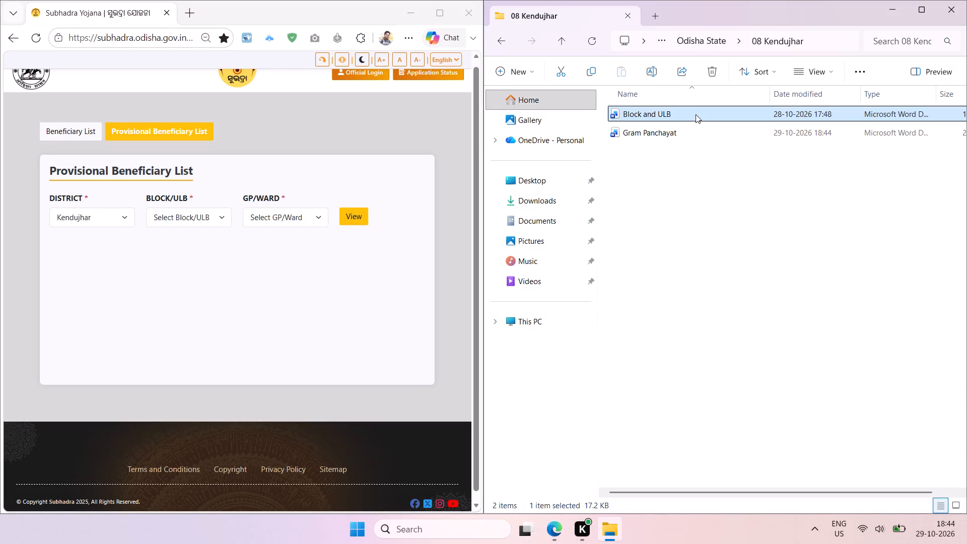
pyautogui.doubleClick(550, 213)
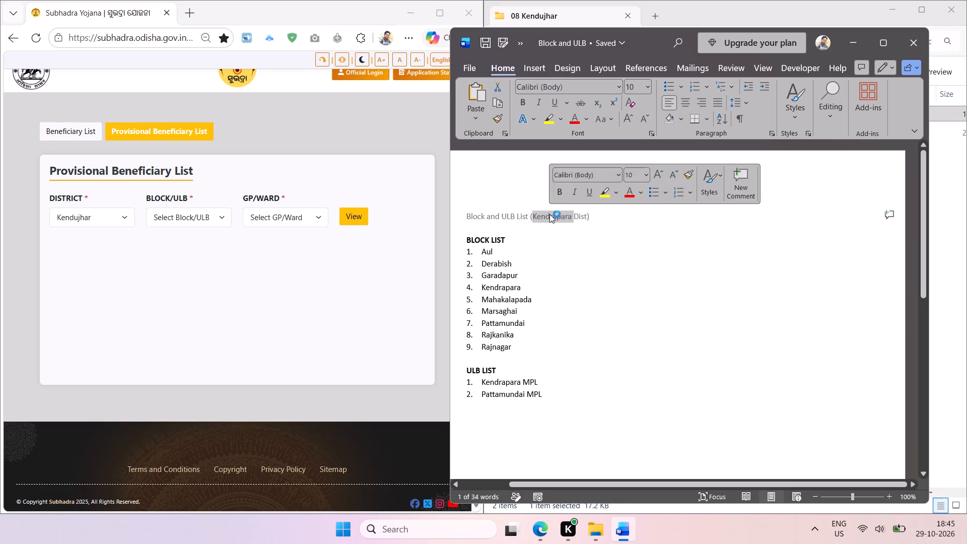
pyautogui.hotkey('ctrl', 'v')
pyautogui.press('space')
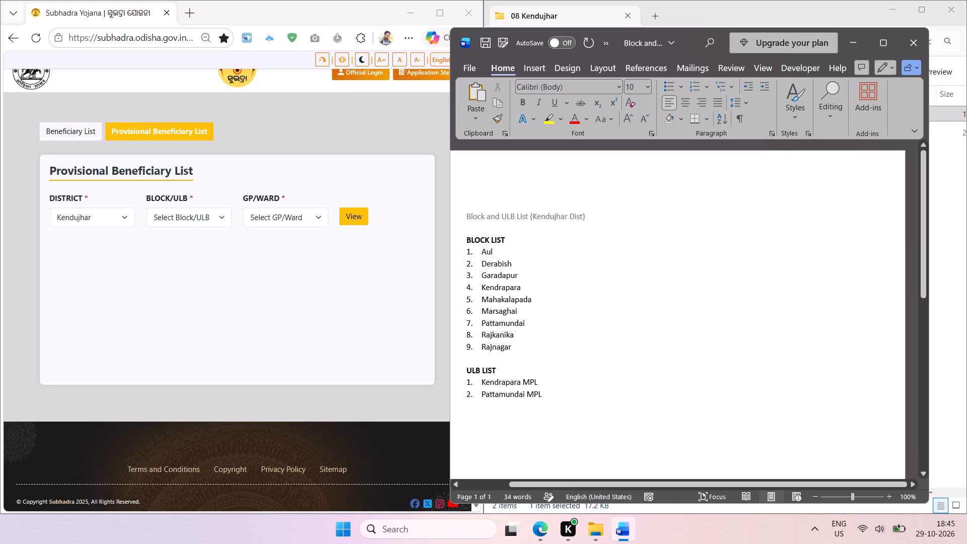
# Delete the old names under BLOCK LIST and ULB LIST, leaving blank lines for new entries, and save and close the document.
pyautogui.moveTo(517, 346); pyautogui.dragTo(461, 257)
pyautogui.press('BackSpace')
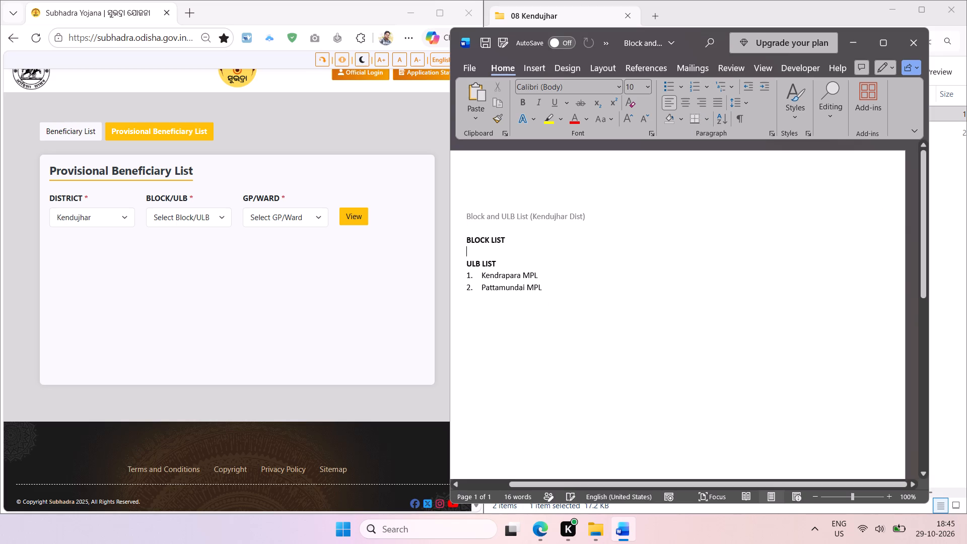
pyautogui.press('Return')
pyautogui.moveTo(544, 304); pyautogui.dragTo(455, 284)
pyautogui.press('BackSpace')
pyautogui.press('Return')
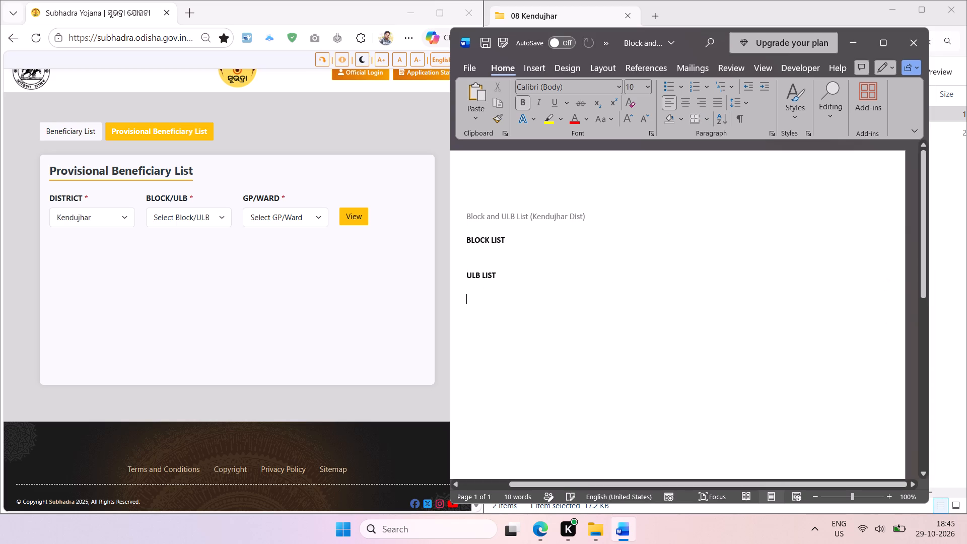
pyautogui.hotkey('ctrl', 's')
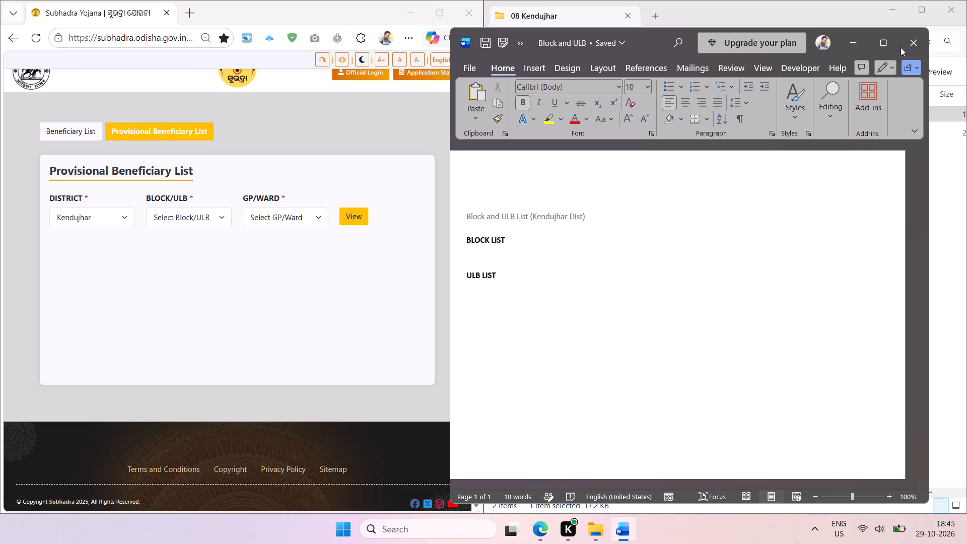
pyautogui.click(901, 47)
# Open the Gram Panchayat document and replace the district name in its title with Kendujhar.
pyautogui.click(659, 126)
pyautogui.doubleClick(700, 132)
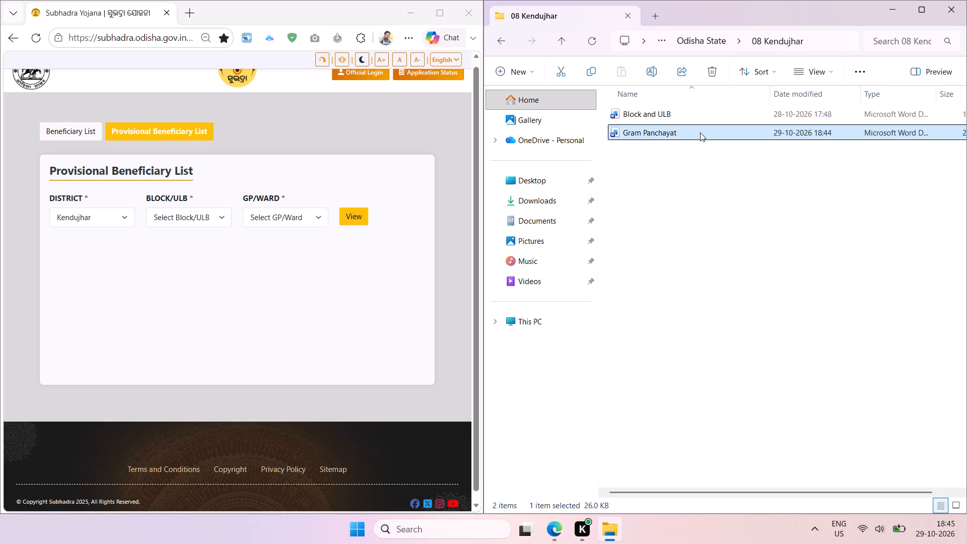
pyautogui.doubleClick(543, 211)
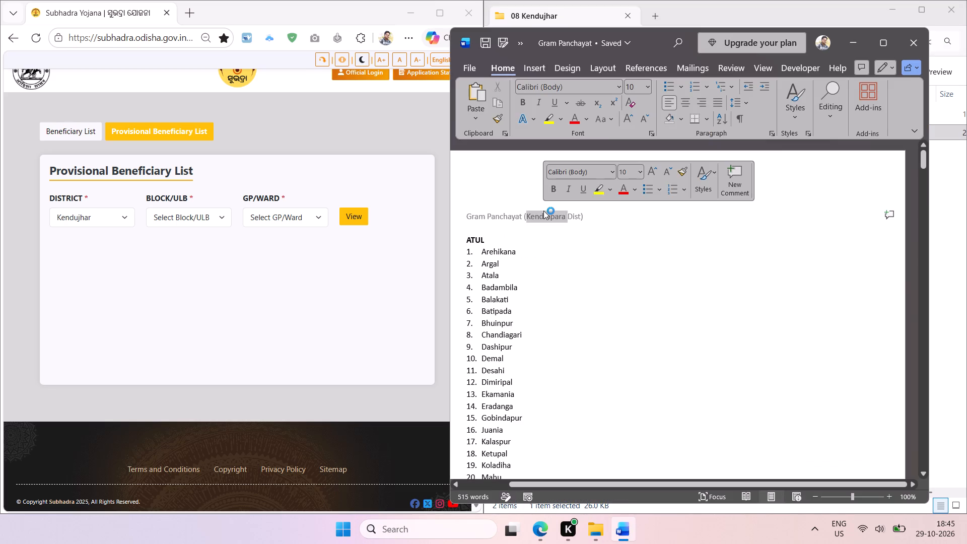
pyautogui.hotkey('ctrl', 'v')
pyautogui.press('space')
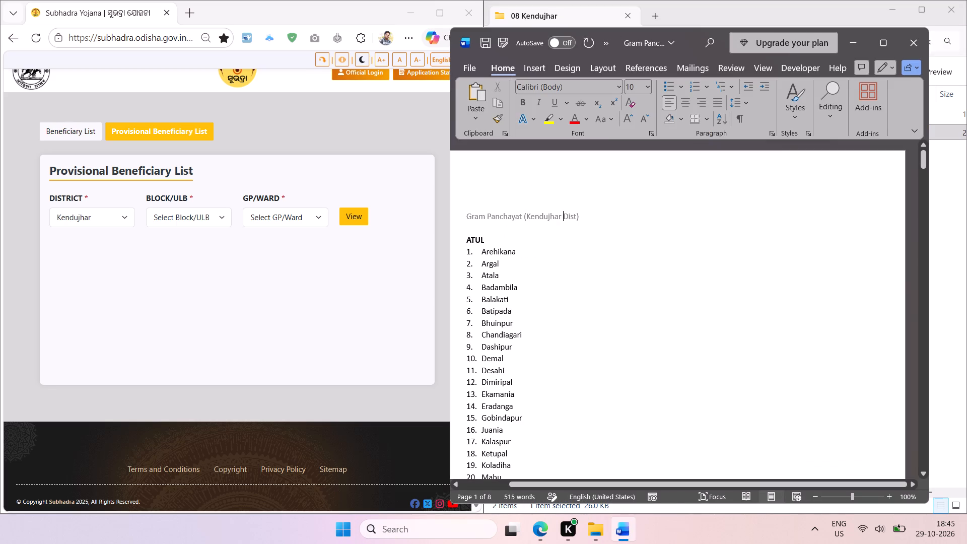
# Reduce the Gram Panchayat document to its title and first heading, change that heading to 000, and save and close it.
pyautogui.moveTo(485, 239); pyautogui.dragTo(465, 217)
pyautogui.hotkey('ctrl', 'c')
pyautogui.hotkey('ctrl', 'a')
pyautogui.hotkey('ctrl', 'v')
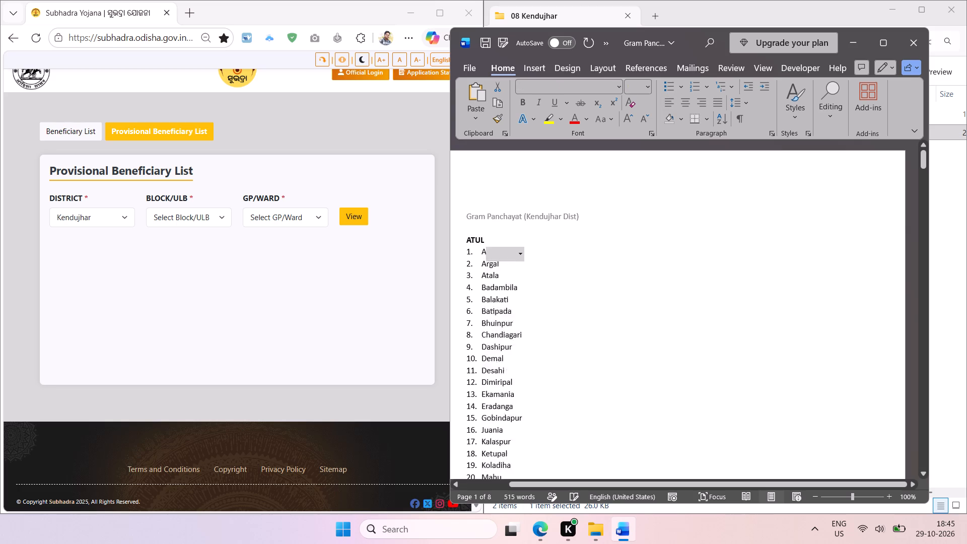
pyautogui.doubleClick(479, 238)
pyautogui.write('000')
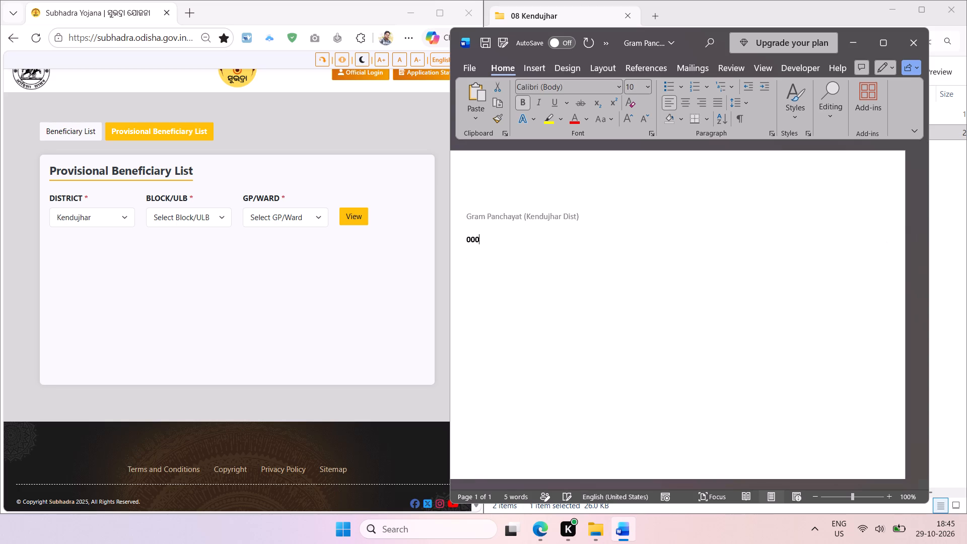
pyautogui.hotkey('ctrl', 's')
pyautogui.click(918, 42)
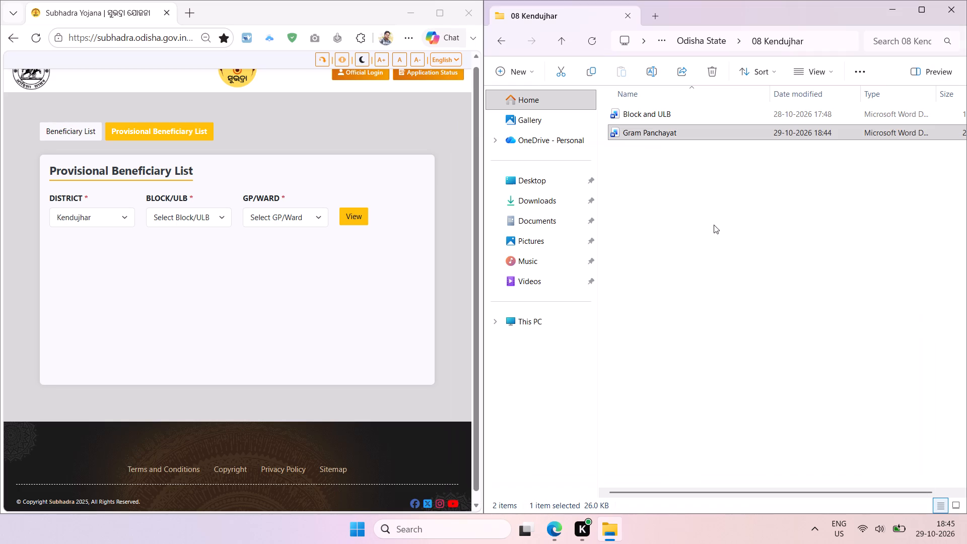
# Reopen the Block and ULB document and arrange its window beside the browser.
pyautogui.click(683, 119)
pyautogui.doubleClick(715, 114)
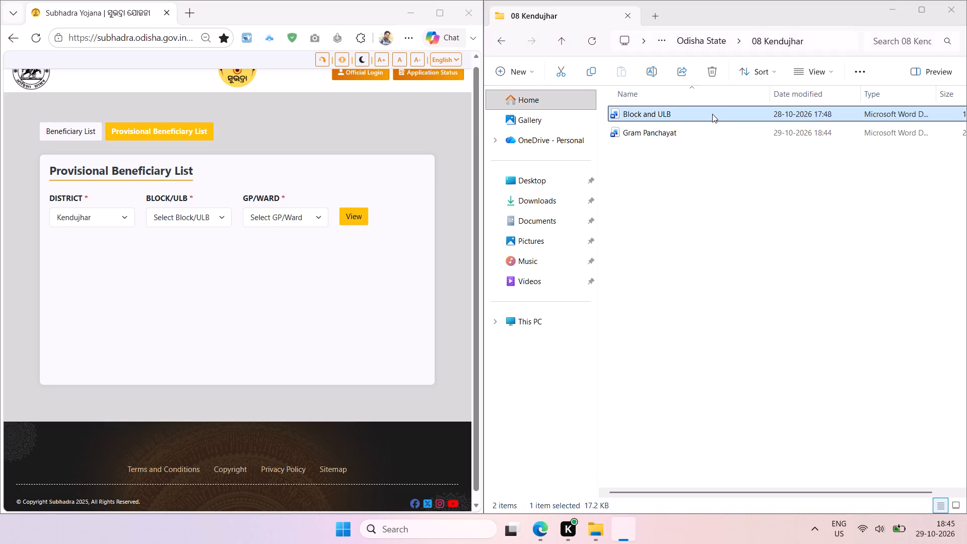
pyautogui.click(864, 122)
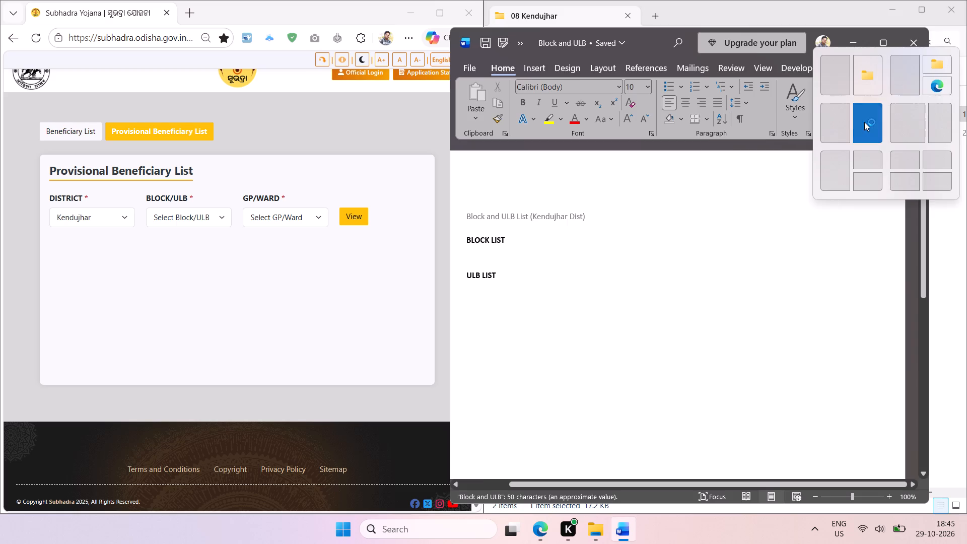
# Capture Kendujhar's block names from Anandapur to Telkoi as text and paste them under the BLOCK LIST heading.
pyautogui.click(227, 218)
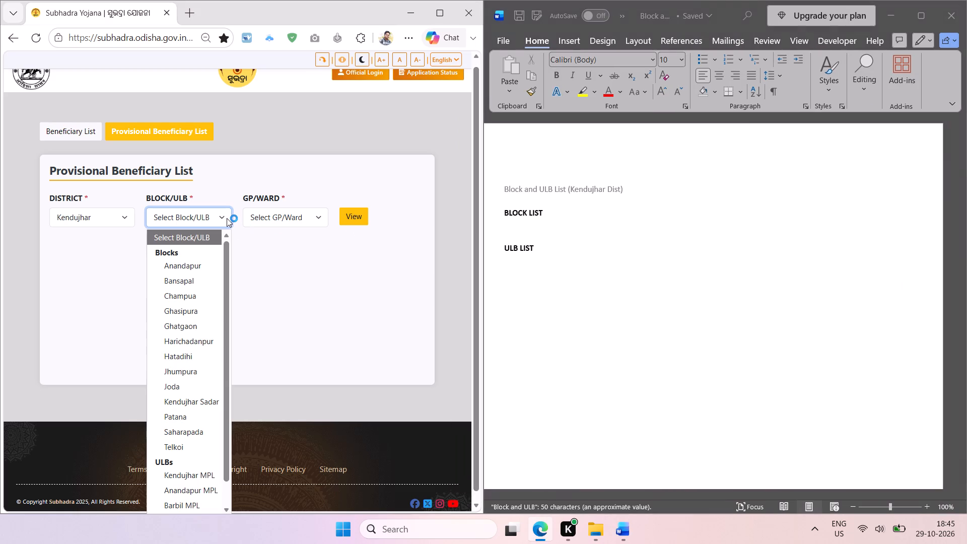
pyautogui.press('shift+super+t')
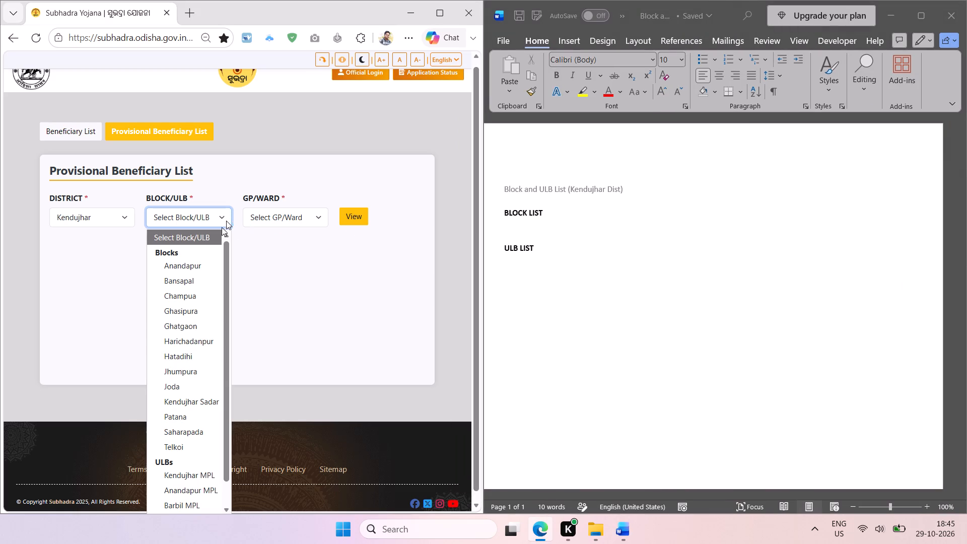
pyautogui.moveTo(157, 258); pyautogui.dragTo(222, 456)
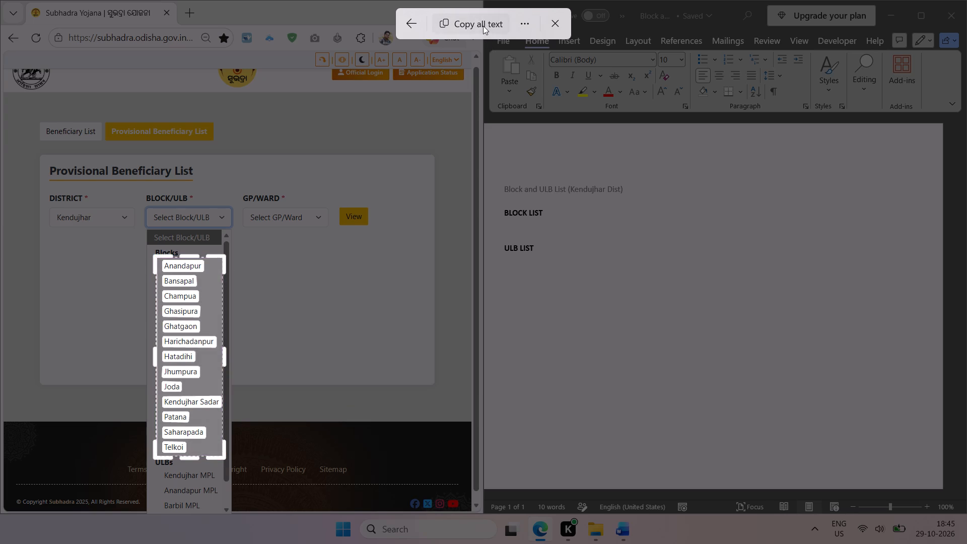
pyautogui.click(481, 21)
pyautogui.click(538, 243)
pyautogui.click(530, 223)
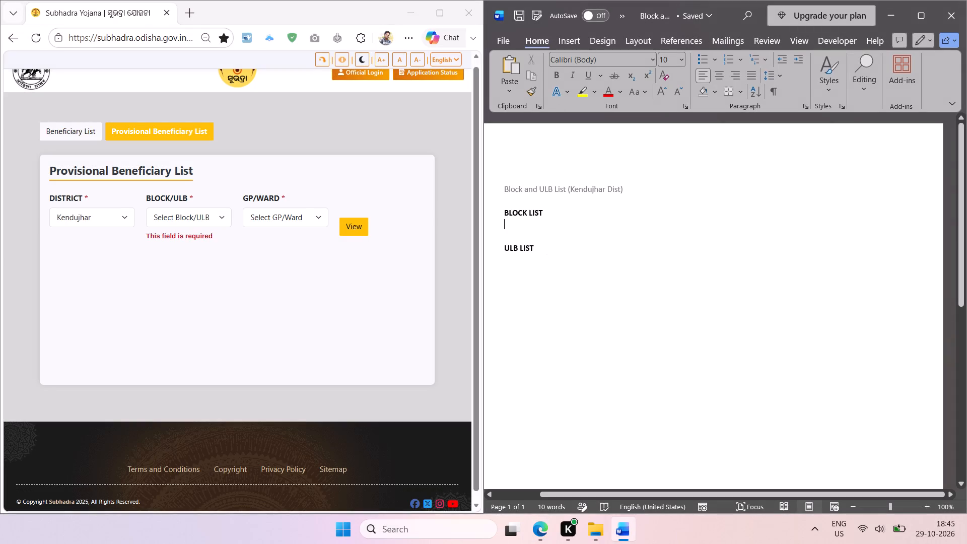
pyautogui.hotkey('ctrl', 'v')
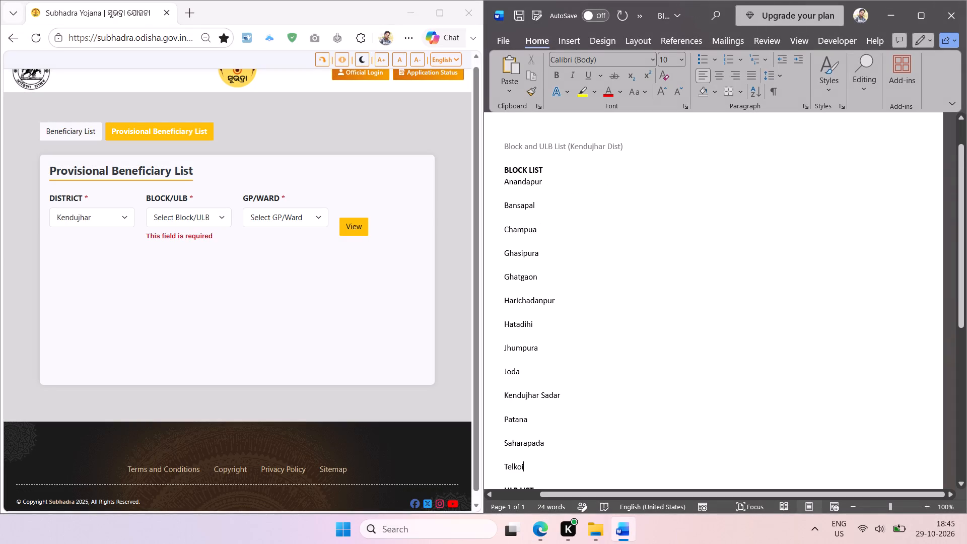
# Remove the blank lines between the block names from Telkoi back up to Hatadihi.
pyautogui.click(527, 479)
pyautogui.click(528, 457)
pyautogui.press('BackSpace')
pyautogui.press('Up')
pyautogui.press('BackSpace')
pyautogui.press('Up')
pyautogui.press('BackSpace')
pyautogui.press('Up')
pyautogui.press('BackSpace')
pyautogui.press('Up')
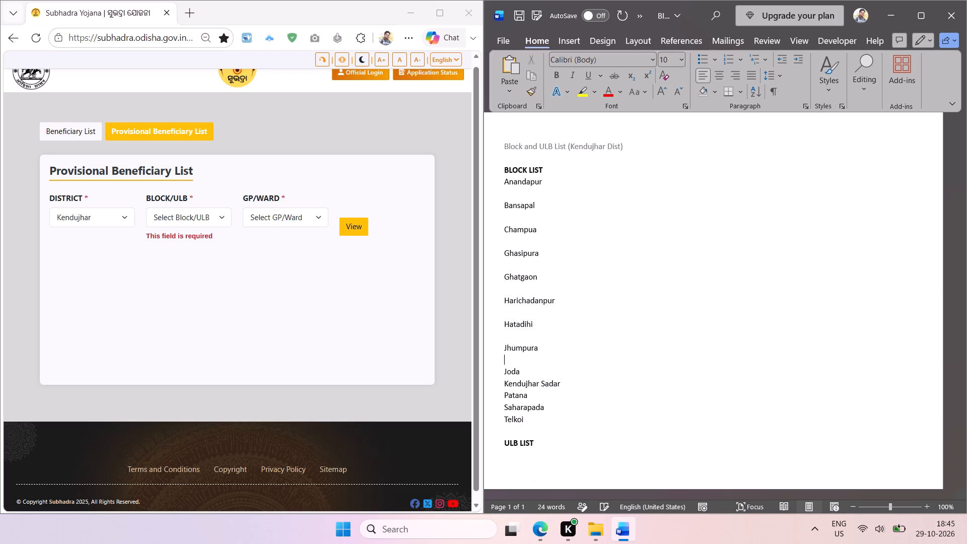
pyautogui.press('BackSpace')
pyautogui.press('Up')
pyautogui.press('BackSpace')
# Remove the remaining blank lines between the block names from Hatadihi back up to Anandapur.
pyautogui.press('Up')
pyautogui.press('BackSpace')
pyautogui.press('Up')
pyautogui.press('BackSpace')
pyautogui.press('Up')
pyautogui.press('BackSpace')
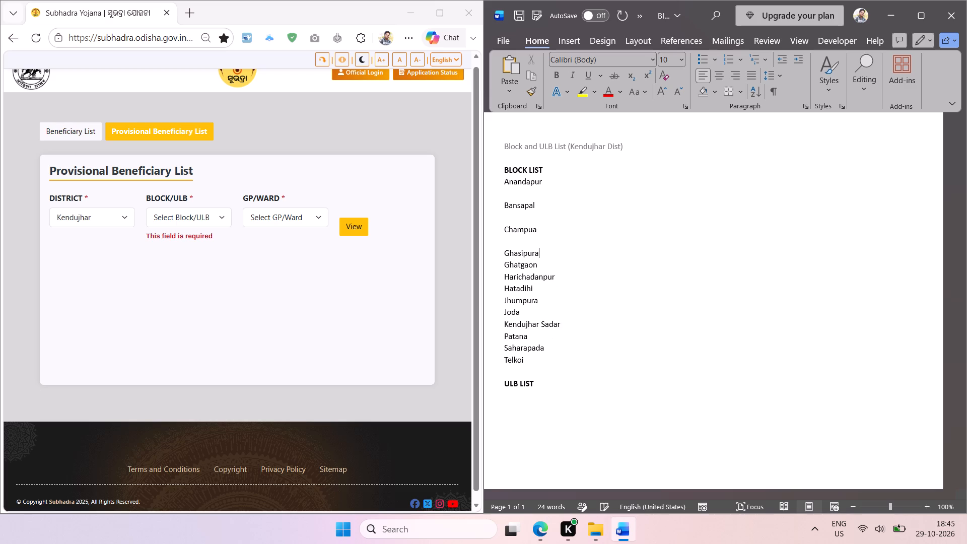
pyautogui.press('Up')
pyautogui.press('BackSpace')
pyautogui.press('Up')
pyautogui.press('BackSpace')
pyautogui.press('Up')
pyautogui.press('BackSpace')
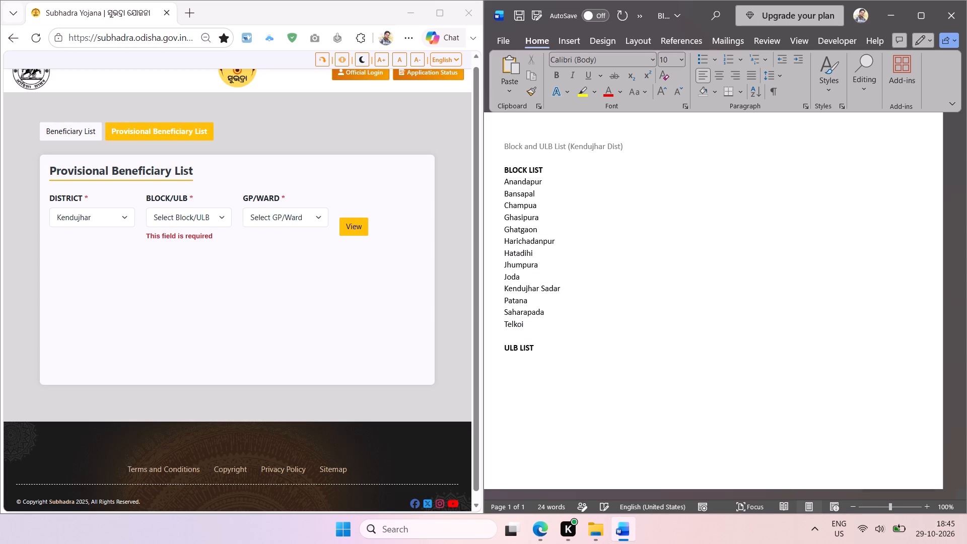
# Sort the block names from Anandapur to Telkoi alphabetically and make them a numbered list aligned with the BLOCK LIST heading.
pyautogui.hscroll(1, 525, 328)
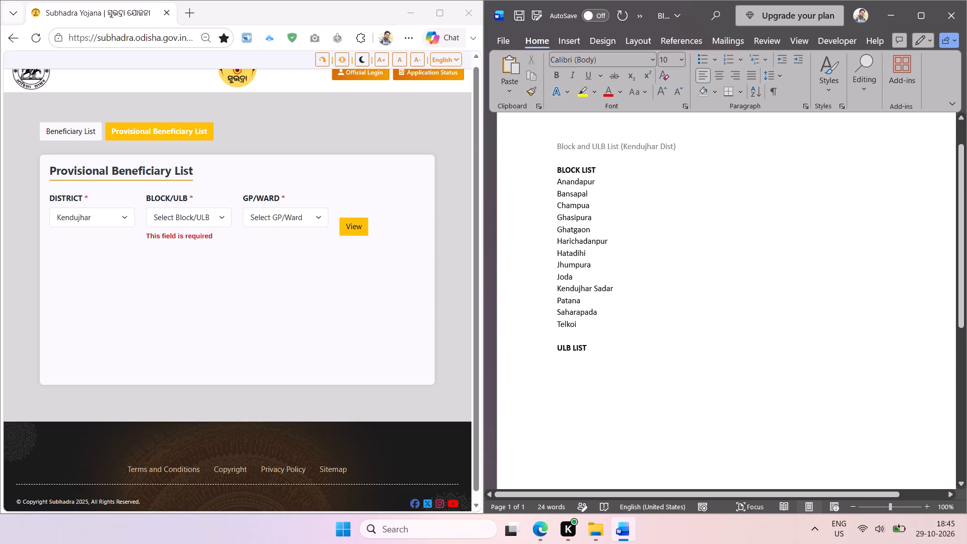
pyautogui.hscroll(1, 527, 327)
pyautogui.moveTo(579, 328); pyautogui.dragTo(537, 183)
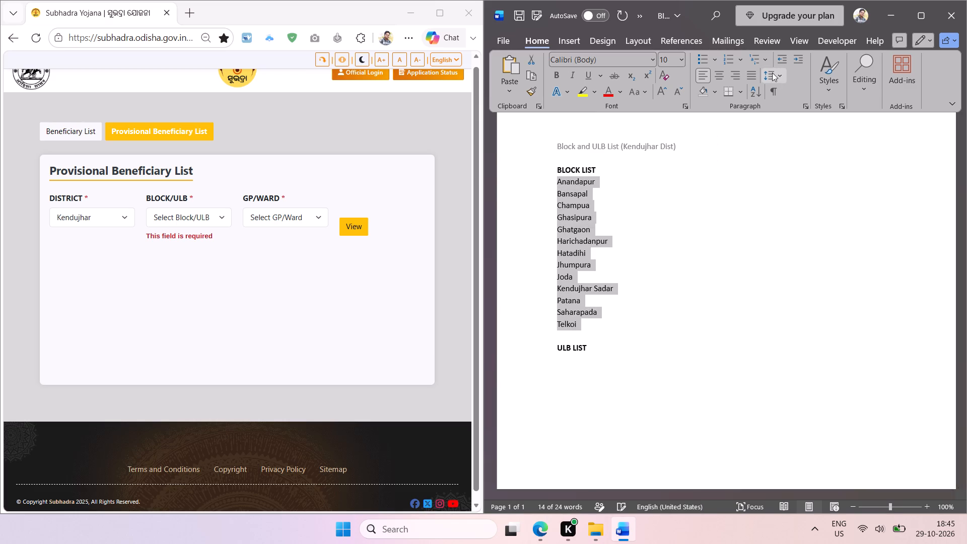
pyautogui.click(749, 93)
pyautogui.press('Return')
pyautogui.click(731, 61)
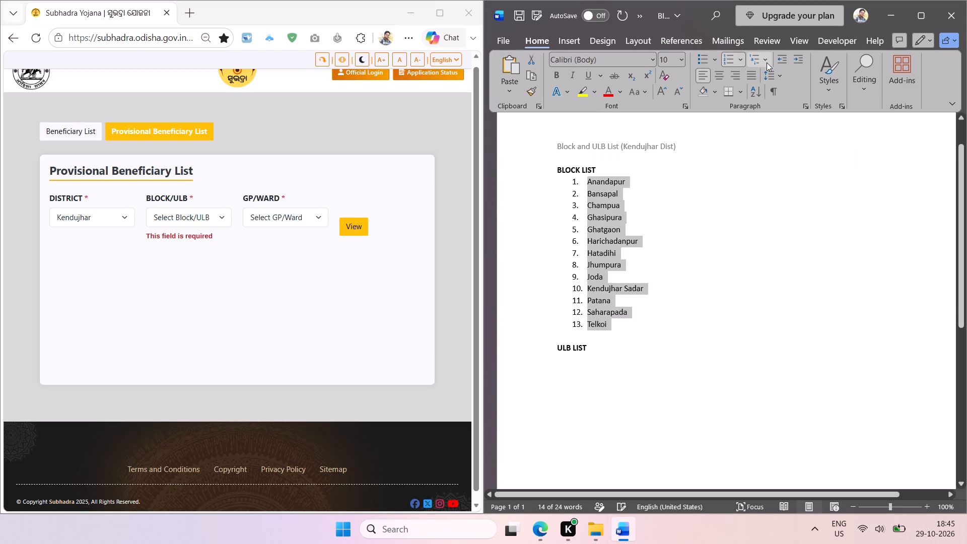
pyautogui.click(780, 60)
pyautogui.click(665, 202)
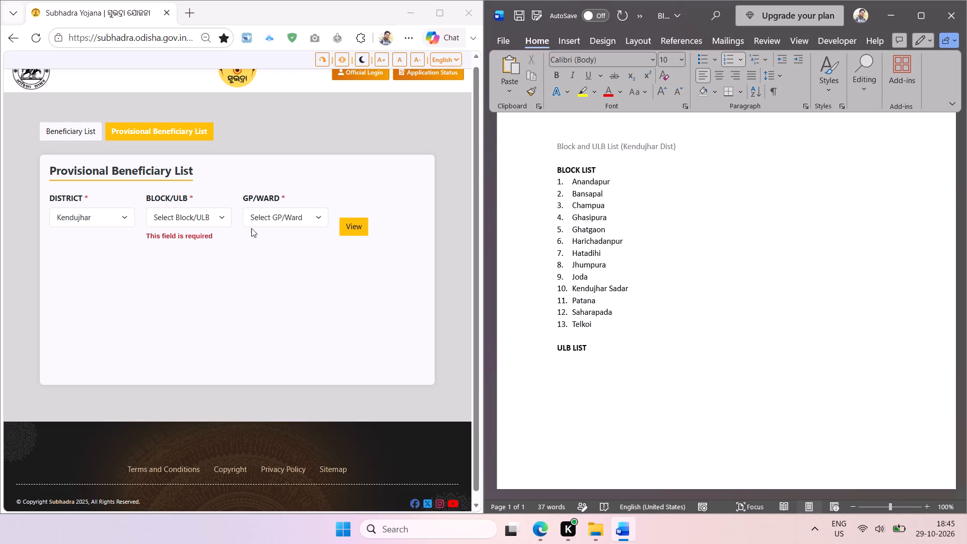
# Maximize the browser and copy Kendujhar's ULB names from Kendujhar MPL to Joda MPL as text from the Block/ULB list.
pyautogui.click(220, 219)
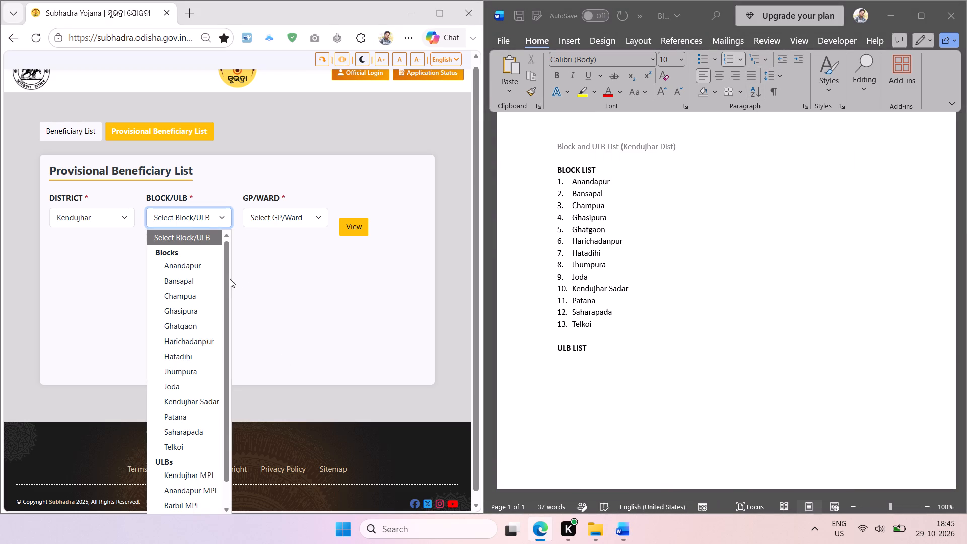
pyautogui.moveTo(230, 279); pyautogui.dragTo(233, 344)
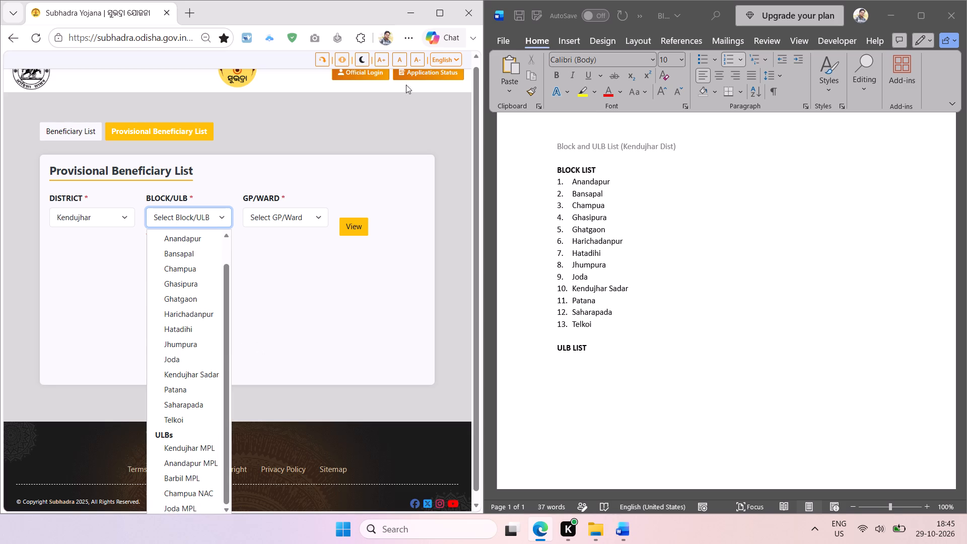
pyautogui.click(440, 17)
pyautogui.click(425, 225)
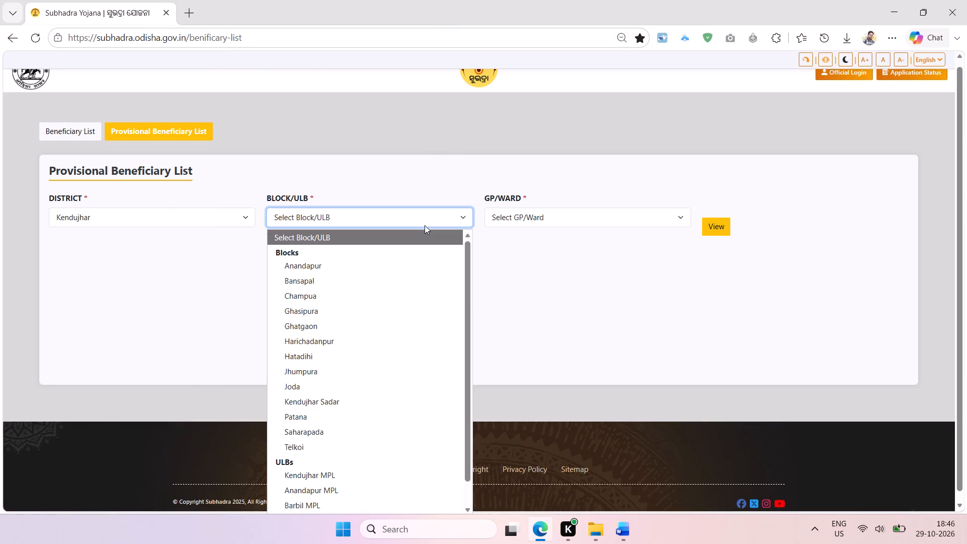
pyautogui.moveTo(468, 330); pyautogui.dragTo(478, 490)
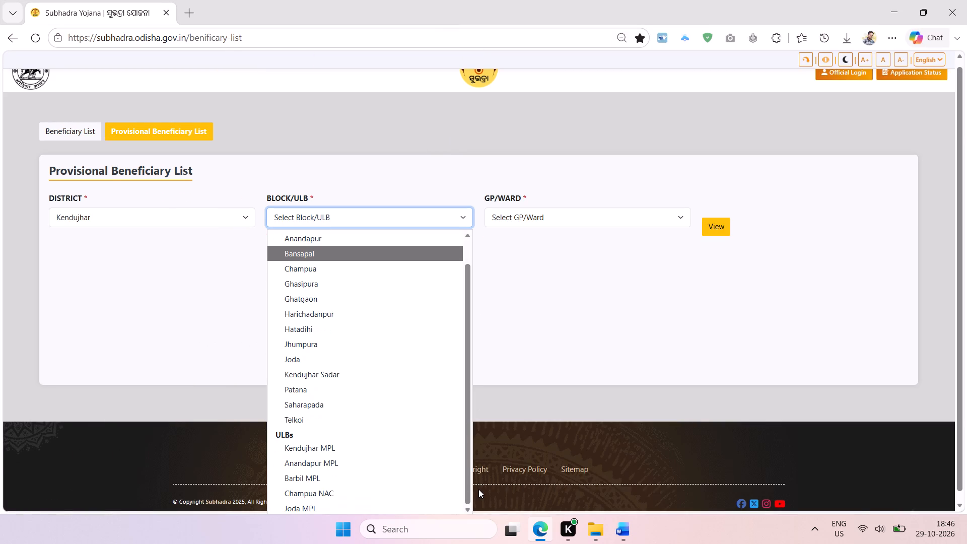
pyautogui.press('shift+super+t')
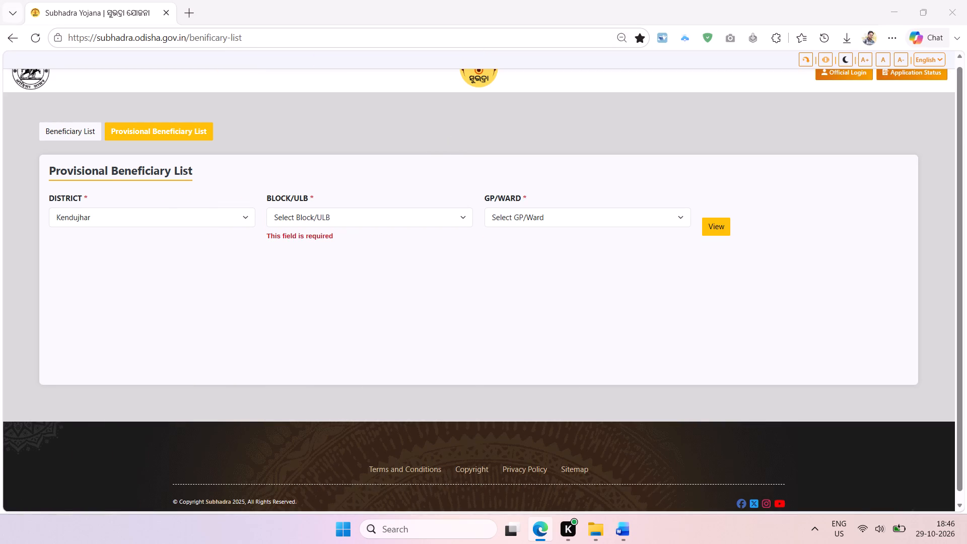
pyautogui.moveTo(280, 442); pyautogui.dragTo(383, 520)
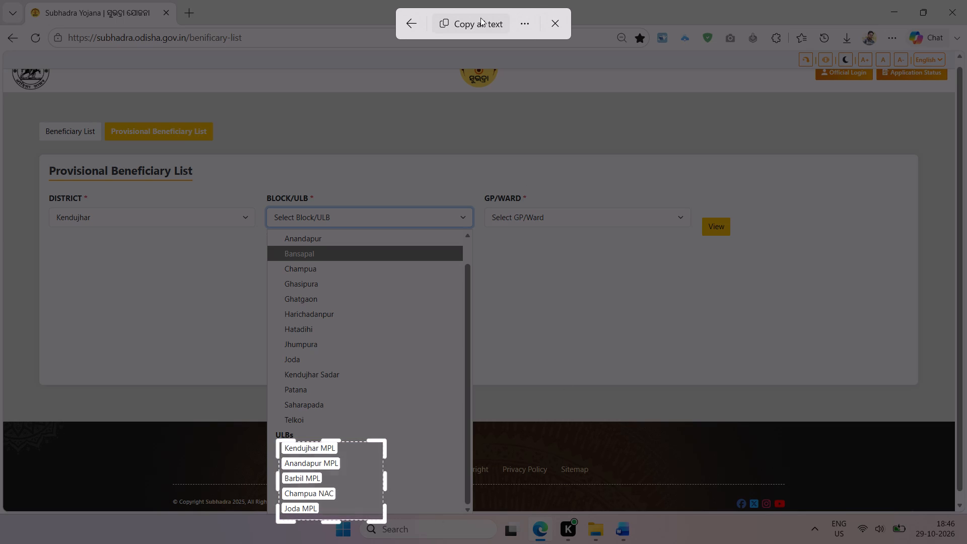
pyautogui.click(480, 18)
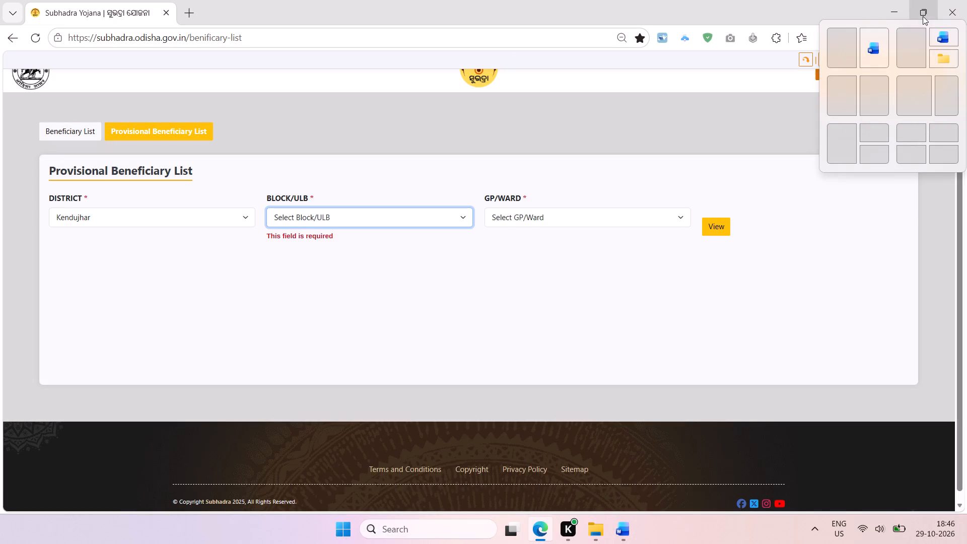
# Restore the side-by-side layout and paste the ULB names under the ULB LIST heading in regular, non-bold text.
pyautogui.click(847, 56)
pyautogui.click(559, 356)
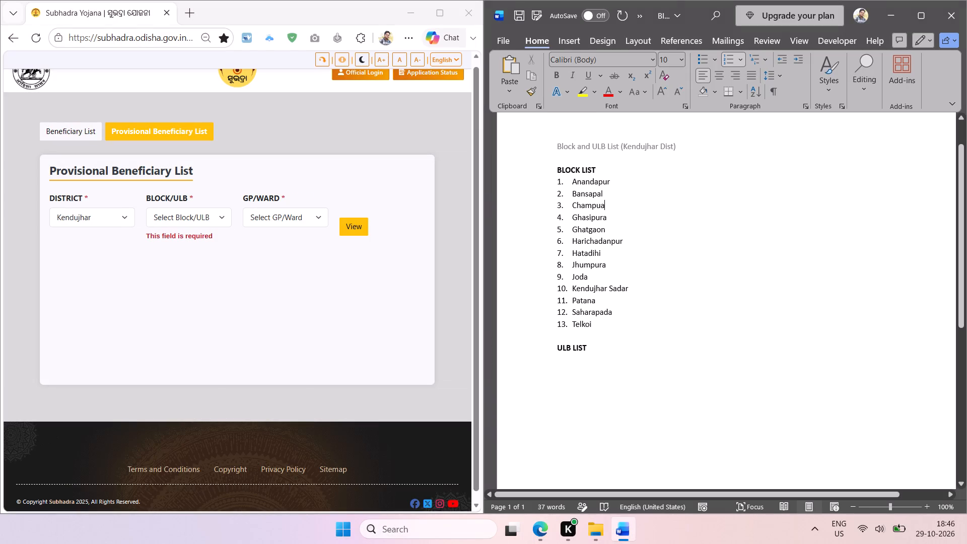
pyautogui.click(573, 362)
pyautogui.hotkey('ctrl', 'v')
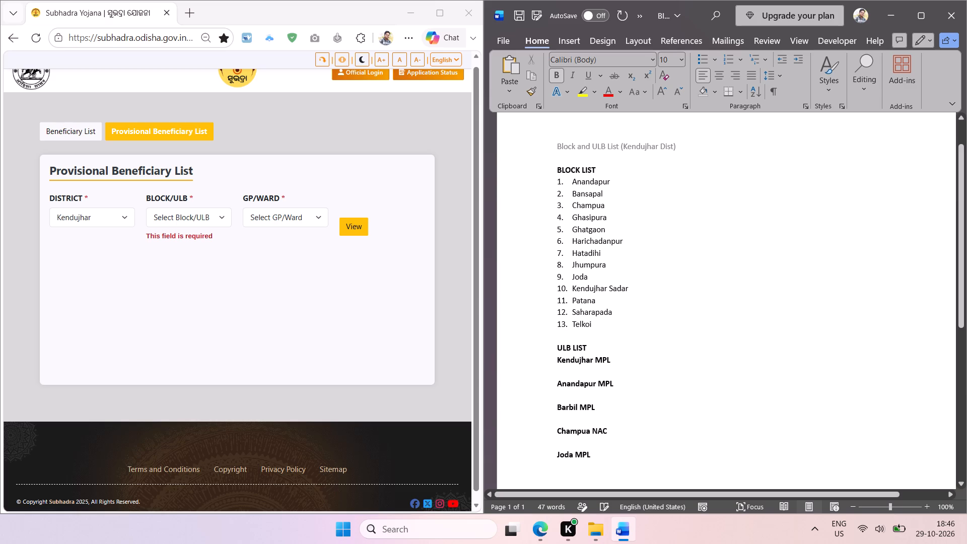
pyautogui.scroll(-1, 573, 368)
pyautogui.hotkey('ctrl', 'z')
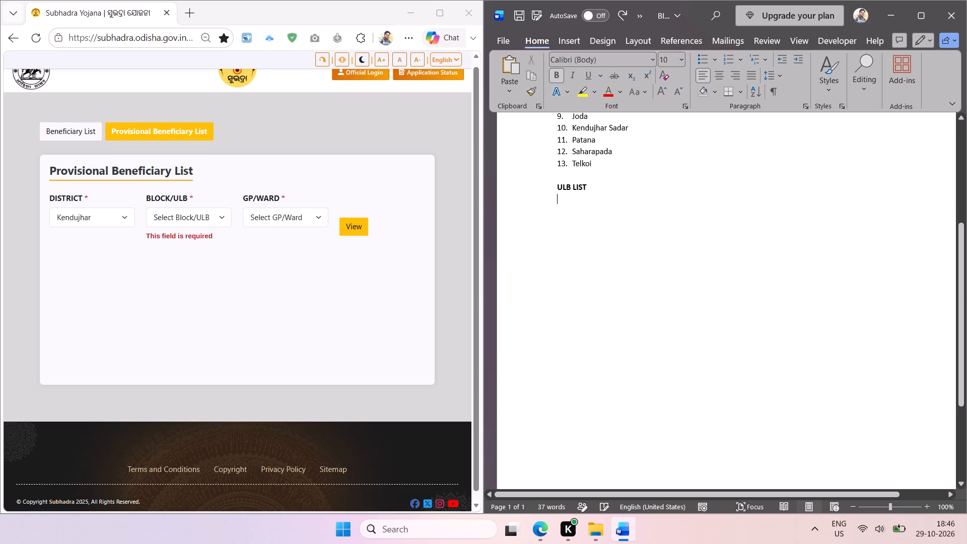
pyautogui.hotkey('ctrl', 'b')
pyautogui.hotkey('ctrl', 'v')
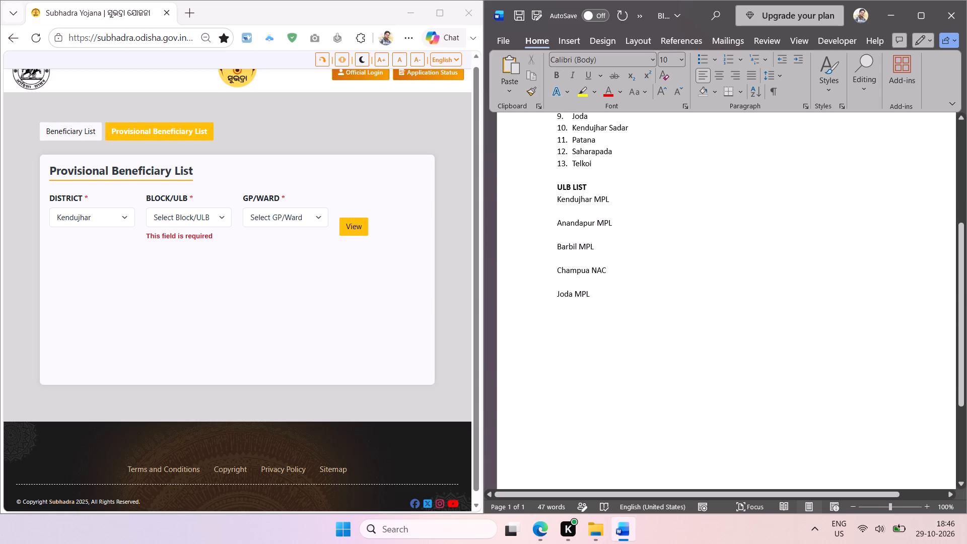
# Remove the blank lines between the ULB names from Joda MPL back up to Kendujhar MPL.
pyautogui.press('Up')
pyautogui.press('BackSpace')
pyautogui.press('Up')
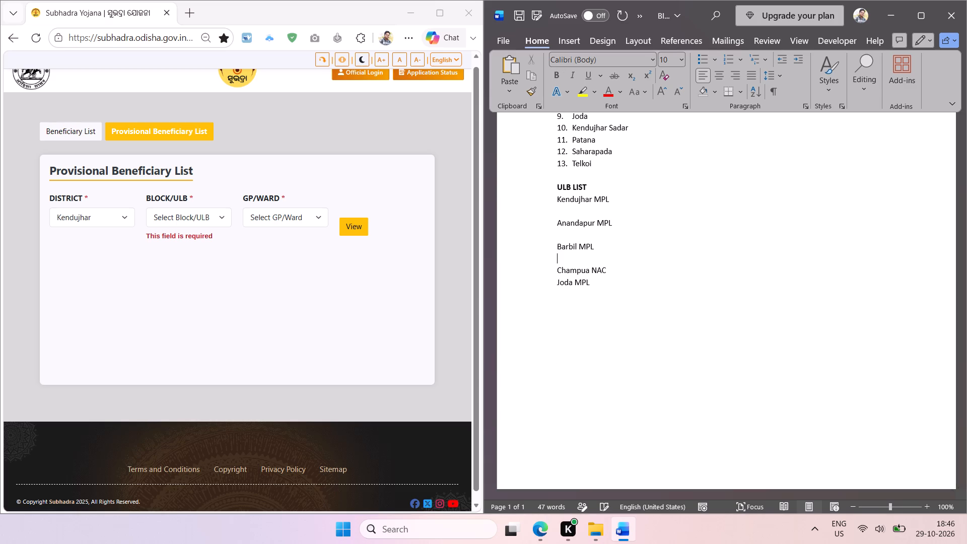
pyautogui.press('BackSpace')
pyautogui.press('Up')
pyautogui.press('BackSpace')
pyautogui.press('Up')
pyautogui.press('BackSpace')
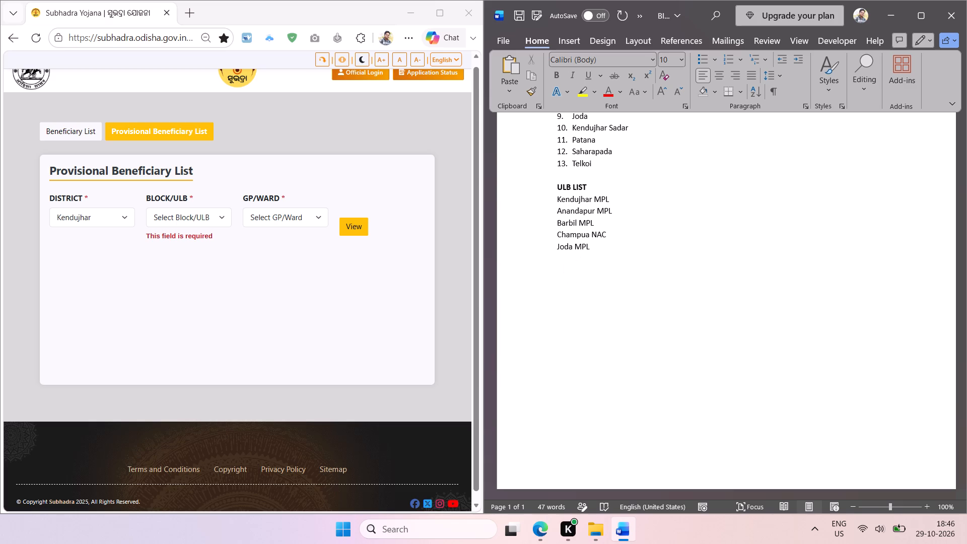
# Sort the ULB names in ascending order and make them a numbered list aligned with the ULB LIST heading.
pyautogui.moveTo(594, 249); pyautogui.dragTo(552, 201)
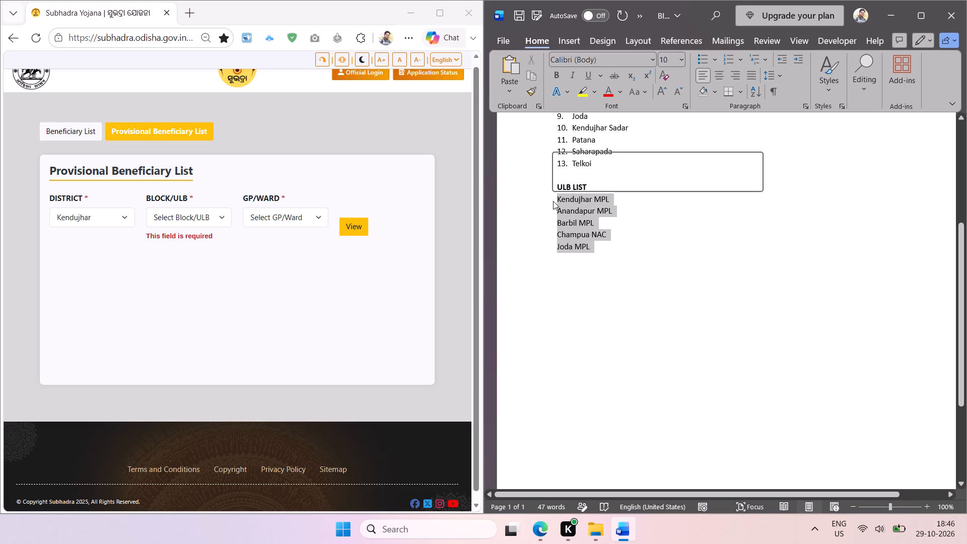
pyautogui.click(748, 92)
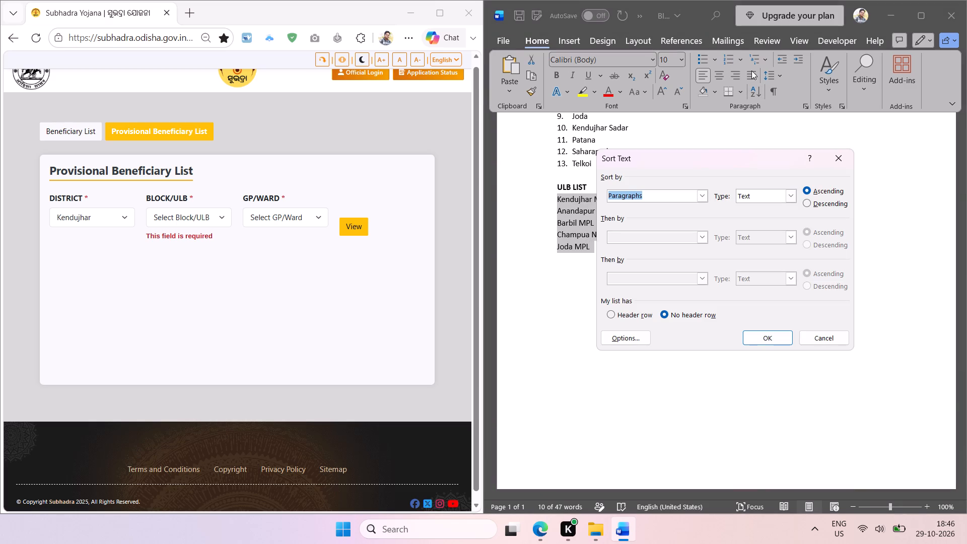
pyautogui.press('Return')
pyautogui.click(725, 63)
pyautogui.click(778, 53)
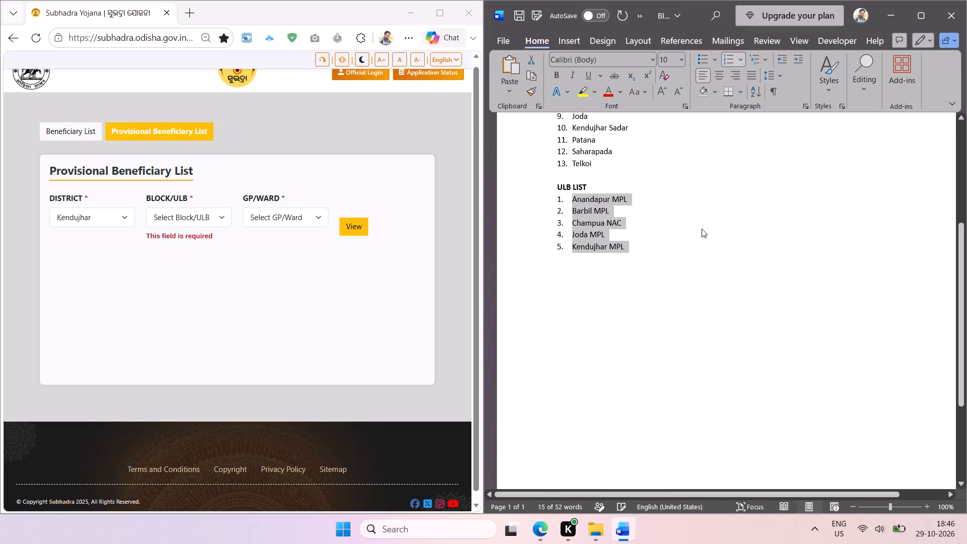
pyautogui.click(702, 229)
# Save and close the Block and ULB document.
pyautogui.scroll(3, 706, 247)
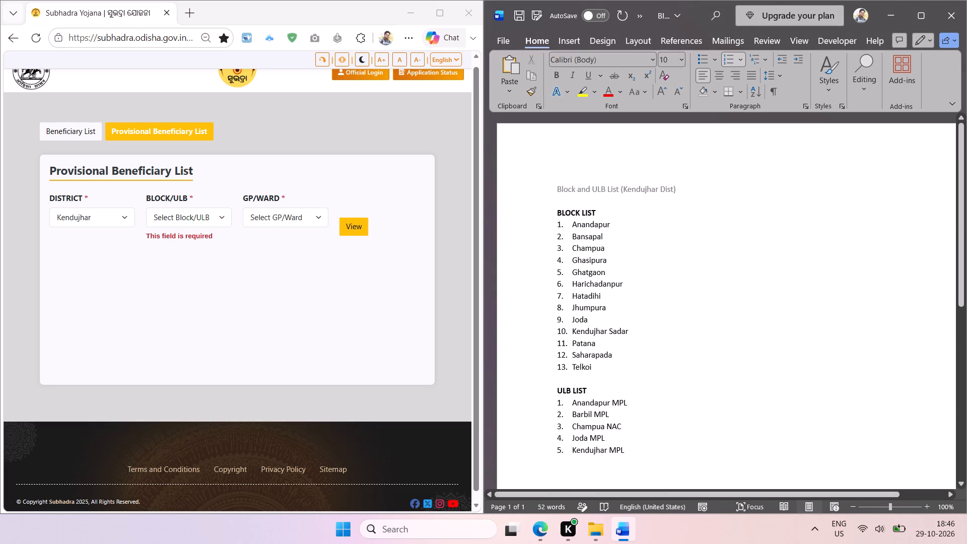
pyautogui.hotkey('ctrl', 's')
pyautogui.click(959, 15)
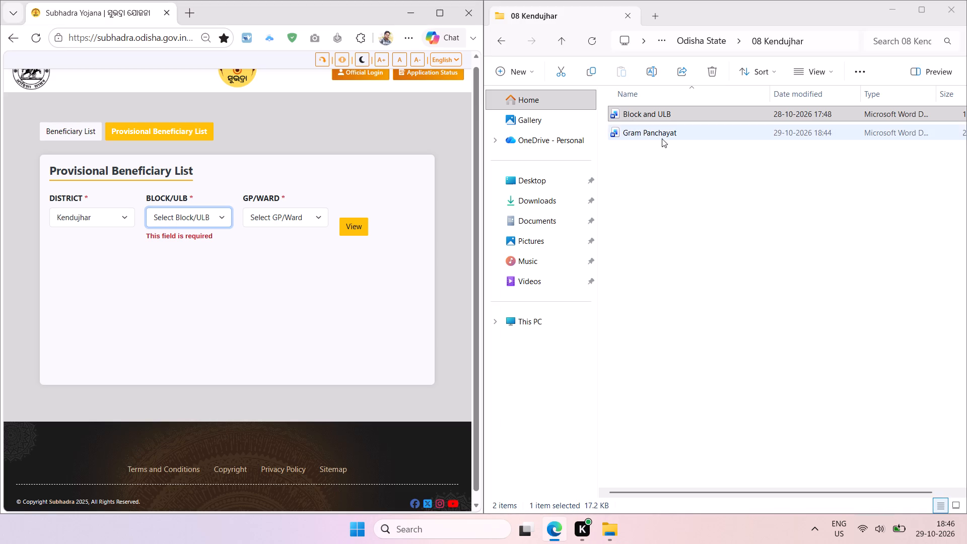
# Open the Gram Panchayat document from the 08 Kendujhar folder and arrange its window beside the browser.
pyautogui.click(662, 134)
pyautogui.doubleClick(704, 135)
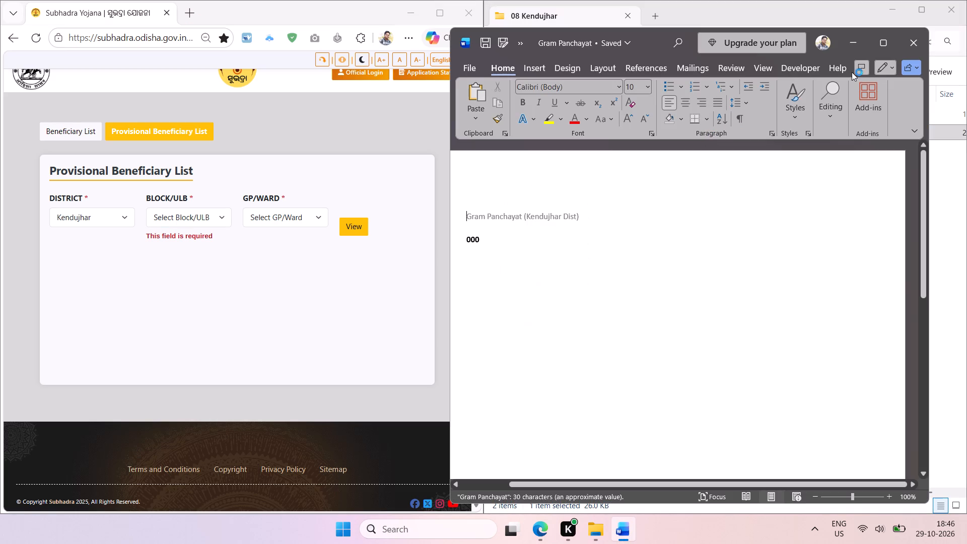
pyautogui.click(855, 112)
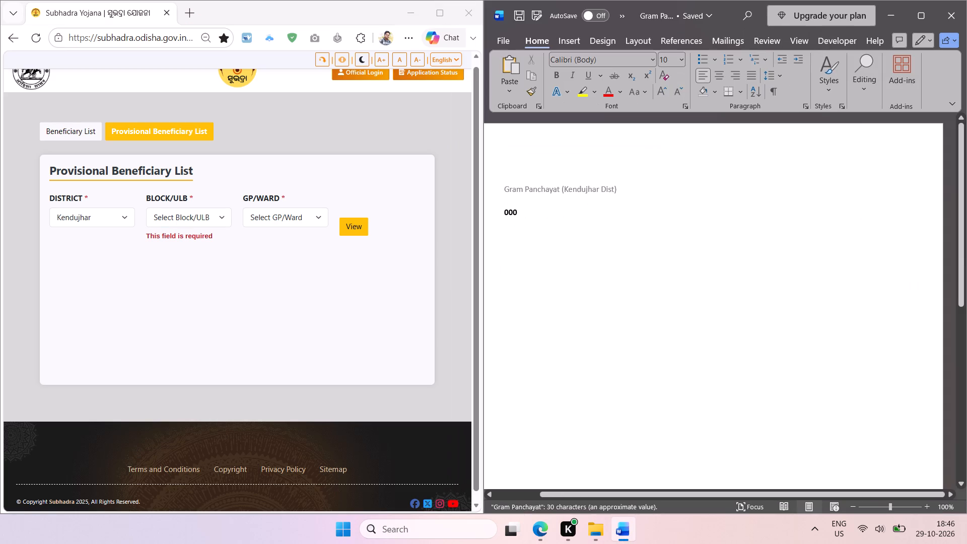
# Select the Anandapur block on the website, capture its name as text, and replace the 000 placeholder with the uppercase heading ANANDAPUR.
pyautogui.click(213, 217)
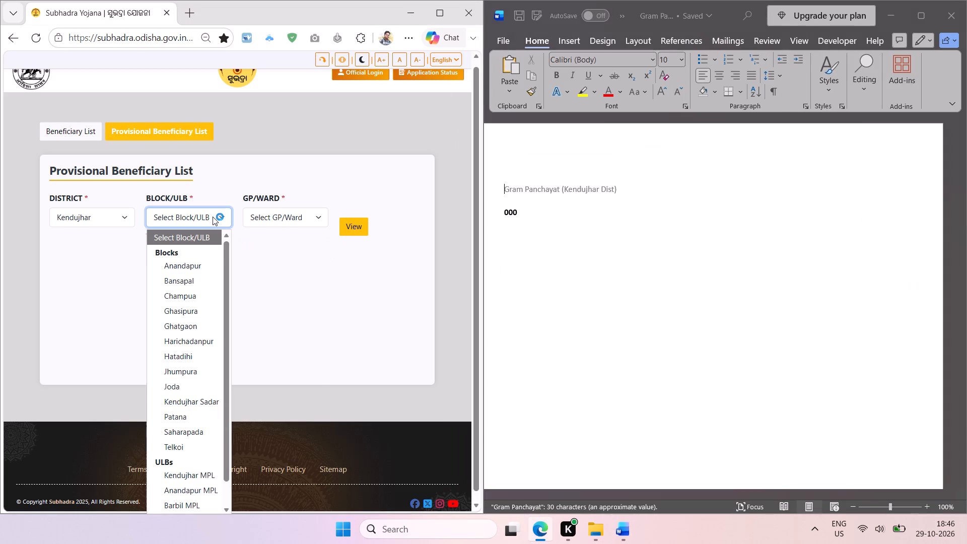
pyautogui.click(204, 263)
pyautogui.click(272, 277)
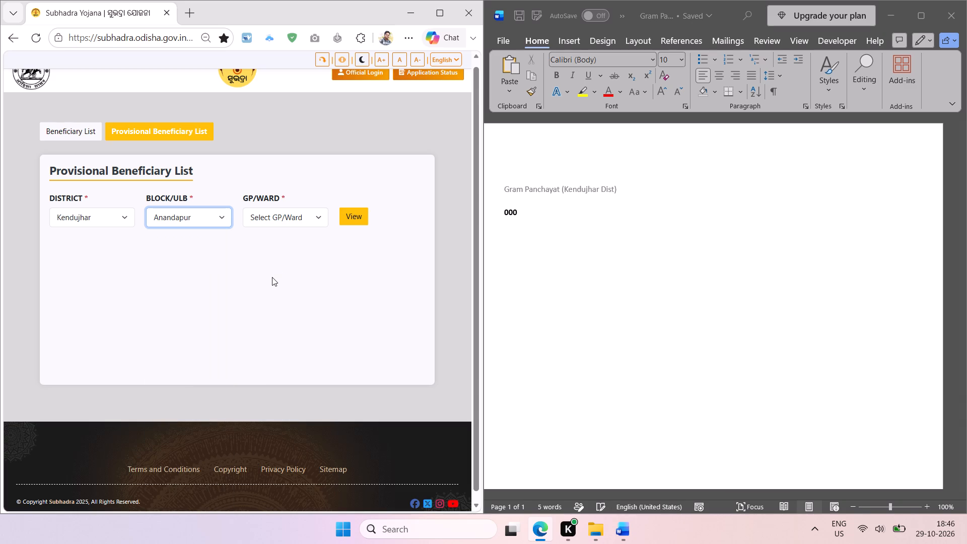
pyautogui.press('shift+super+t')
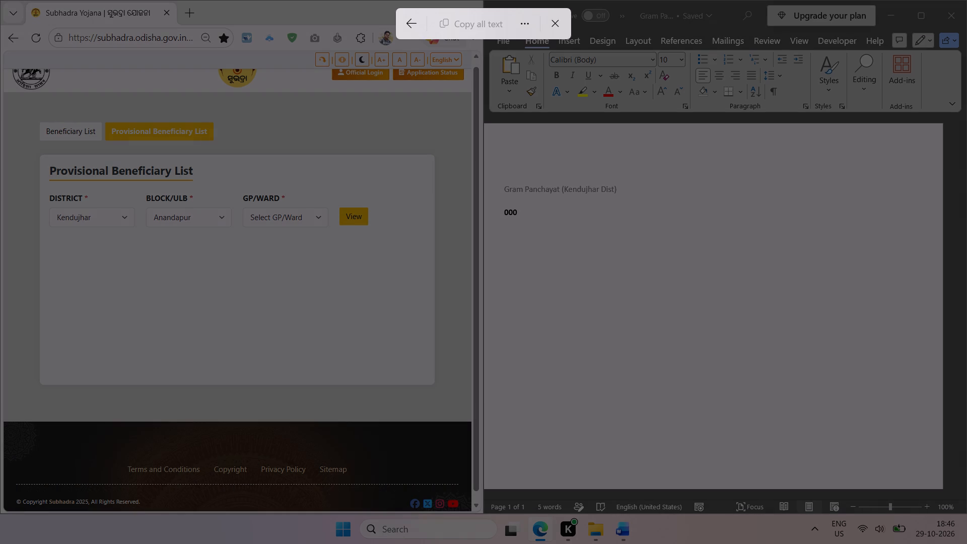
pyautogui.moveTo(151, 210); pyautogui.dragTo(195, 247)
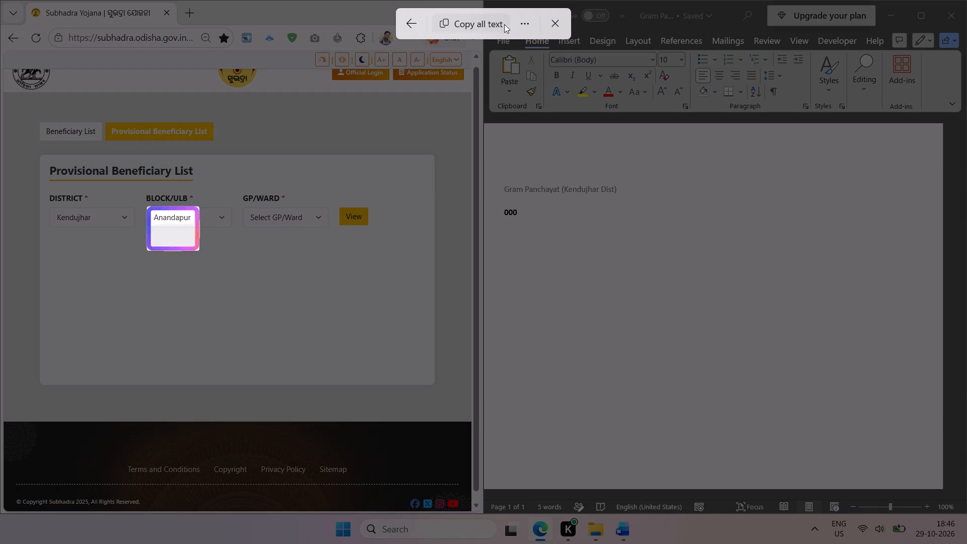
pyautogui.click(485, 27)
pyautogui.click(530, 212)
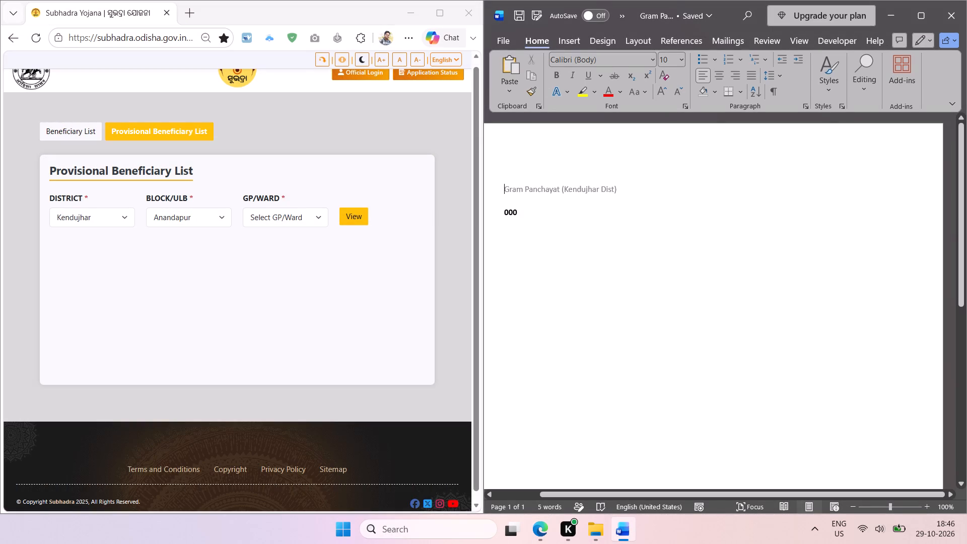
pyautogui.doubleClick(514, 212)
pyautogui.hotkey('ctrl', 'v')
pyautogui.hotkey('shift', 'F3')
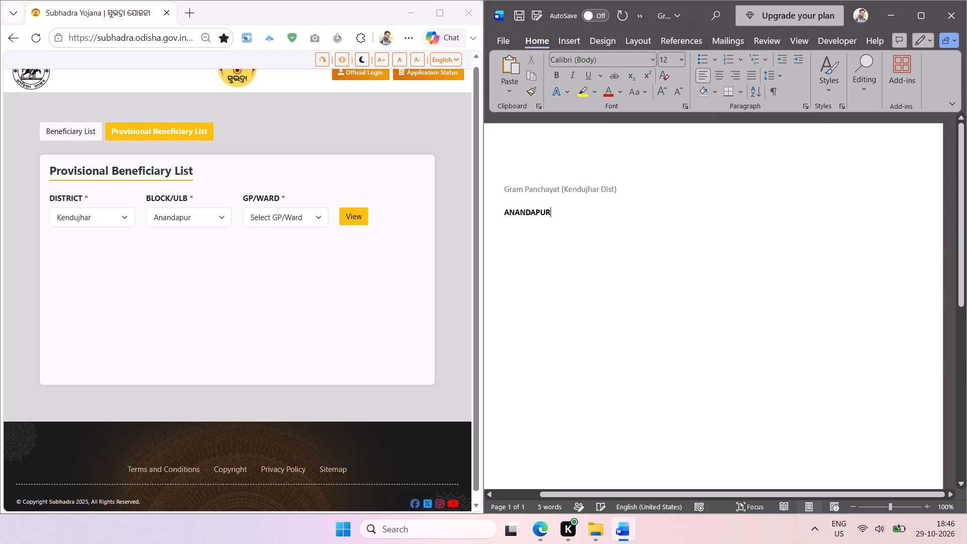
pyautogui.press('Return')
# Capture the Anandapur block's GP/Ward names from Bailo to Taratara as text and paste them below the ANANDAPUR heading.
pyautogui.hscroll(1, 539, 250)
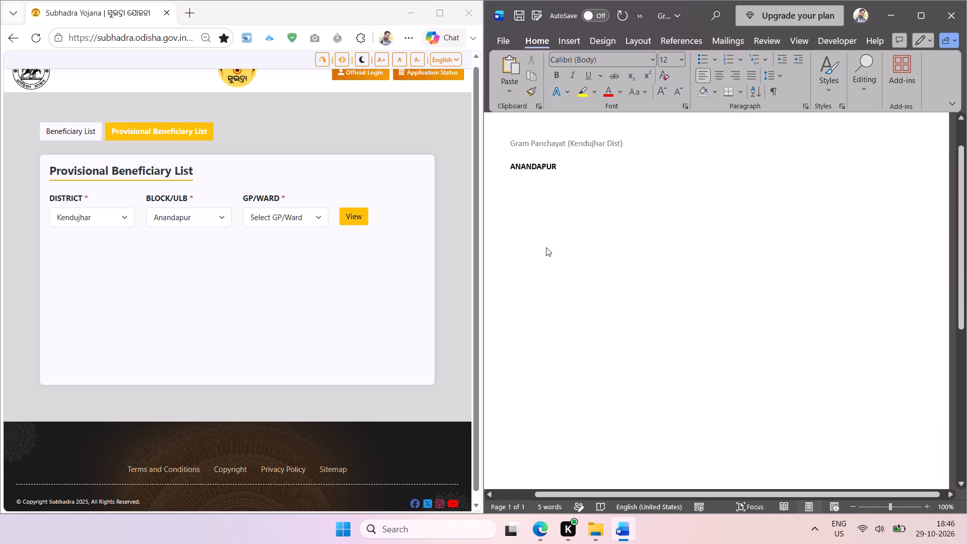
pyautogui.hscroll(2, 546, 247)
pyautogui.scroll(-1, 546, 238)
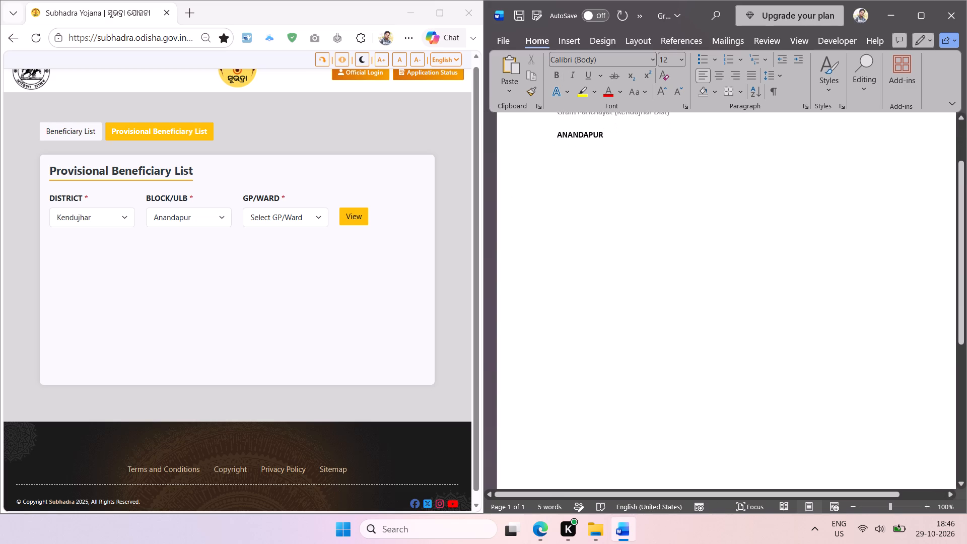
pyautogui.scroll(-1, 546, 236)
pyautogui.click(304, 211)
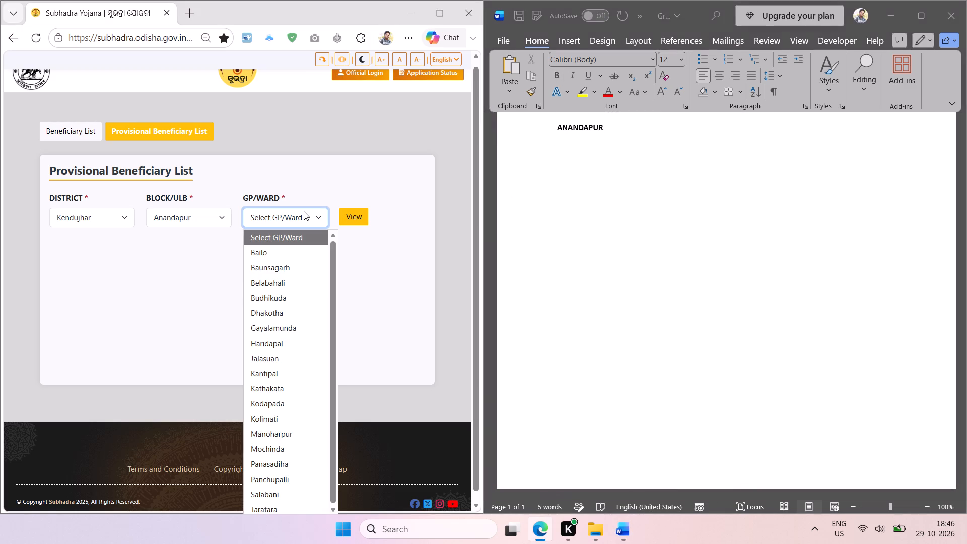
pyautogui.press('shift+super+t')
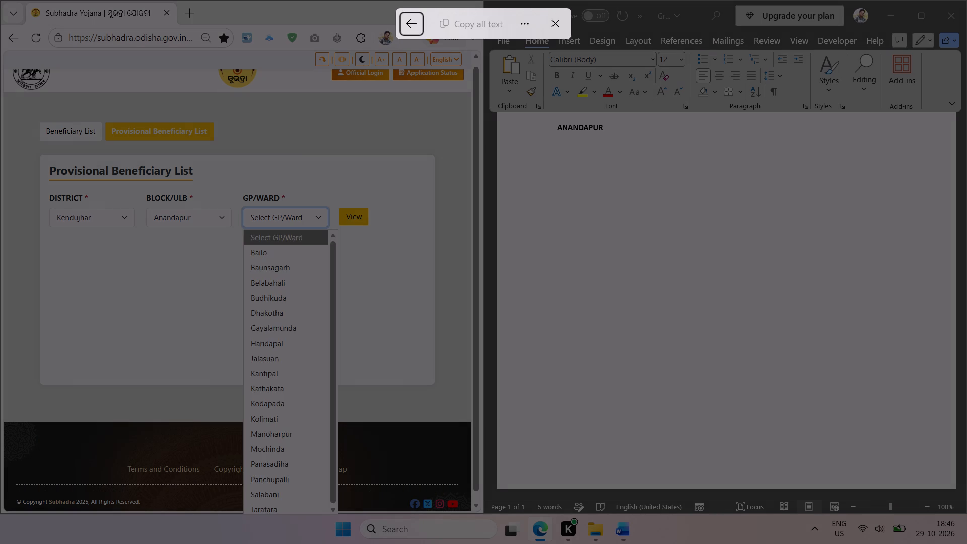
pyautogui.moveTo(246, 246); pyautogui.dragTo(324, 487)
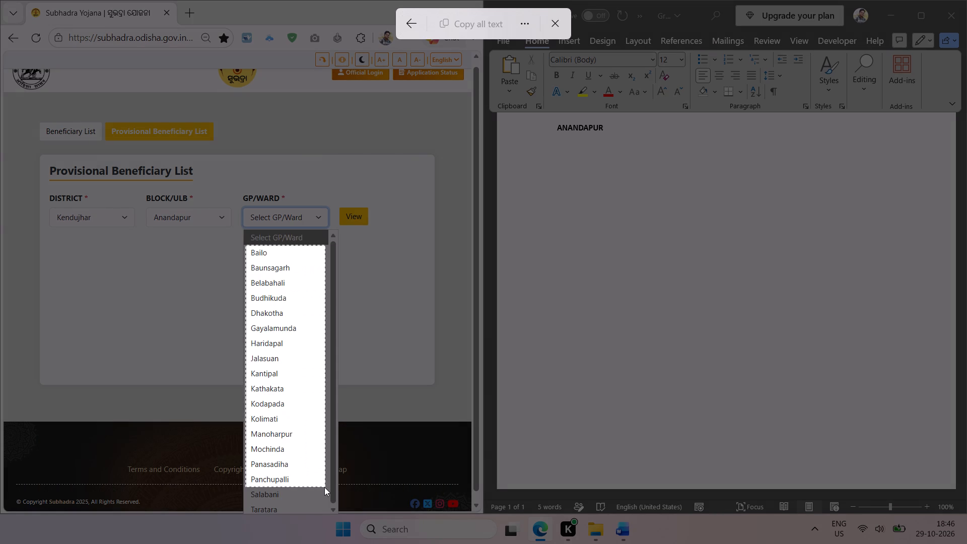
pyautogui.moveTo(324, 487); pyautogui.dragTo(322, 527)
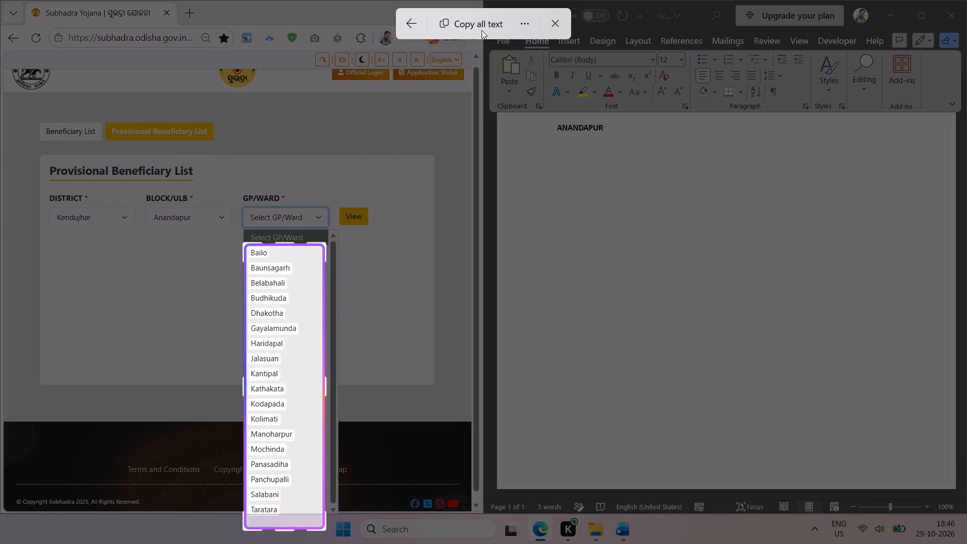
pyautogui.click(484, 24)
pyautogui.click(579, 142)
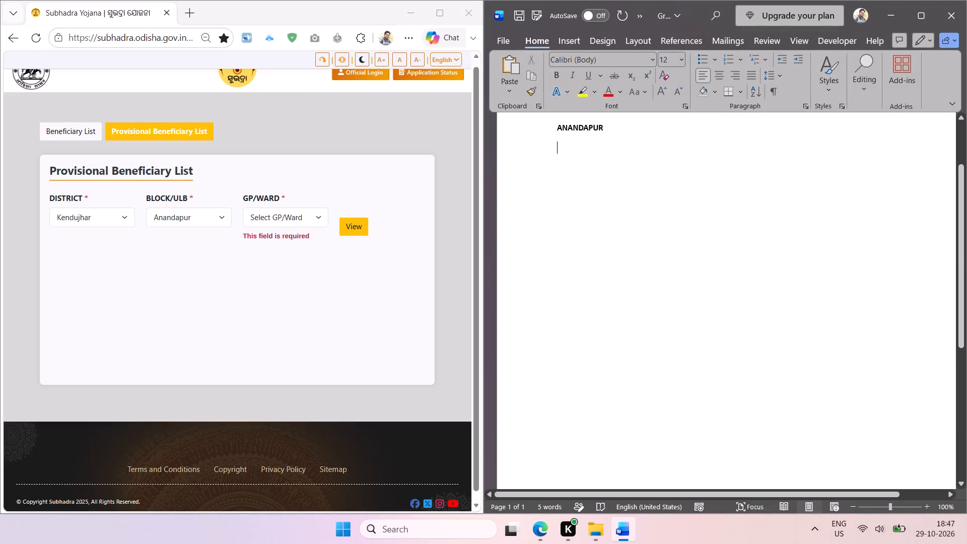
pyautogui.hotkey('ctrl', 'v')
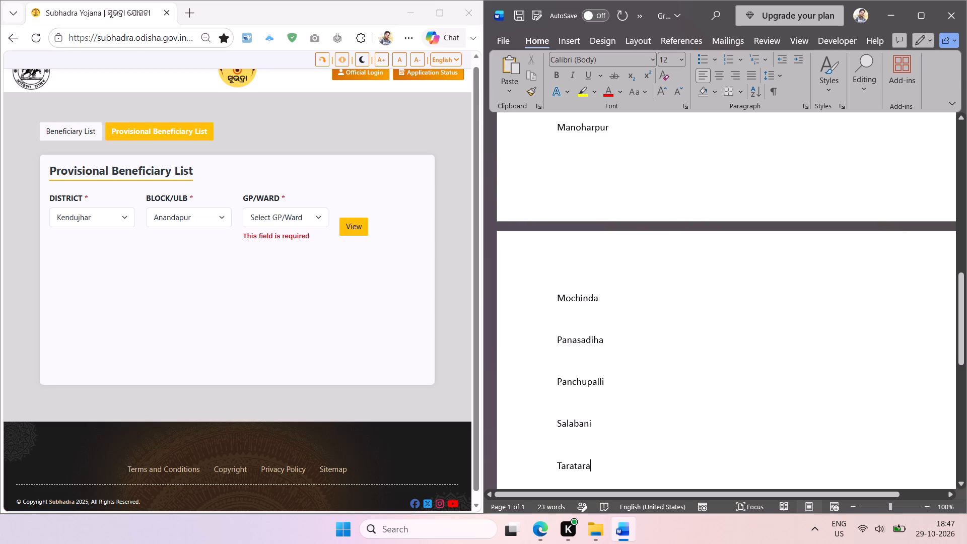
pyautogui.press('Return')
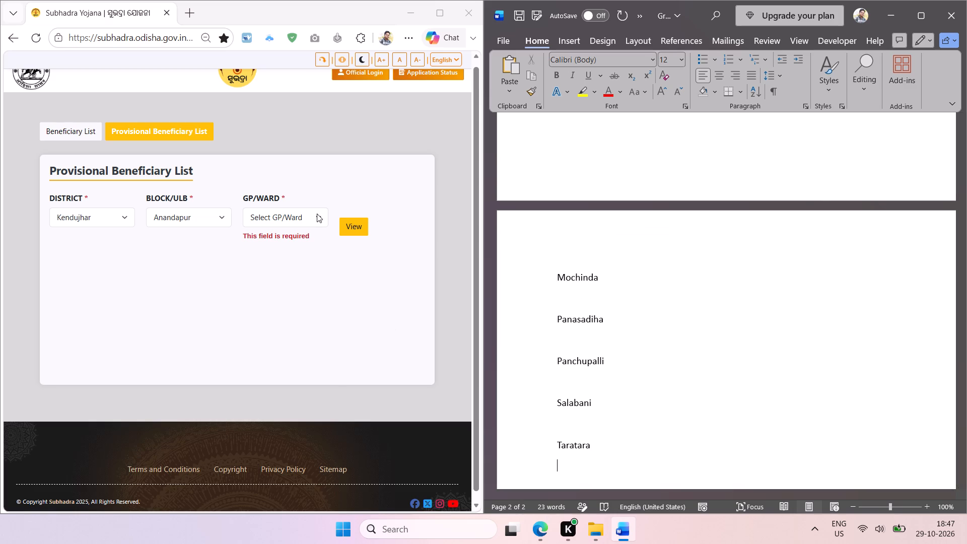
pyautogui.click(317, 214)
pyautogui.moveTo(332, 256); pyautogui.dragTo(335, 291)
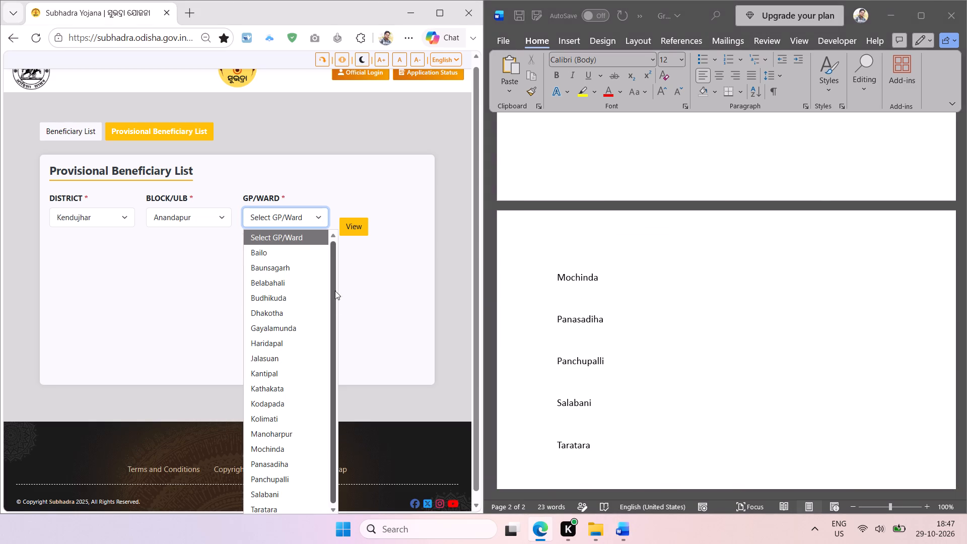
pyautogui.moveTo(335, 291); pyautogui.dragTo(339, 363)
# Set all text in the Gram Panchayat document to size 10 and remove the space after paragraphs.
pyautogui.click(666, 276)
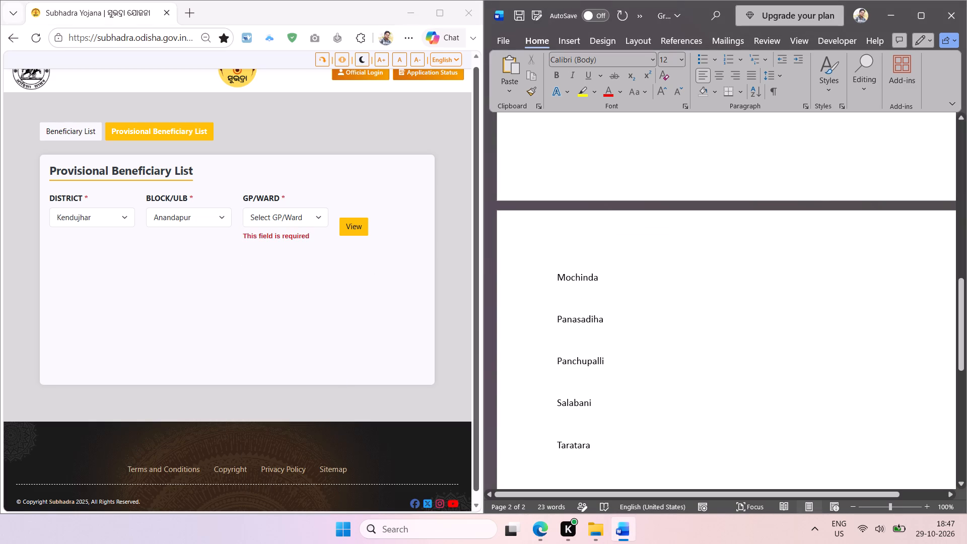
pyautogui.hotkey('ctrl', 'a')
pyautogui.click(679, 56)
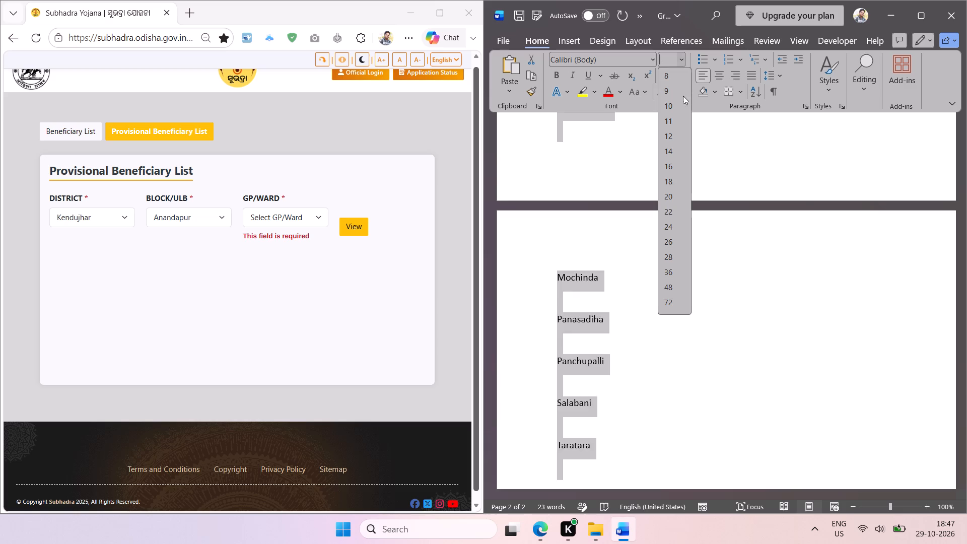
pyautogui.click(674, 102)
pyautogui.click(781, 76)
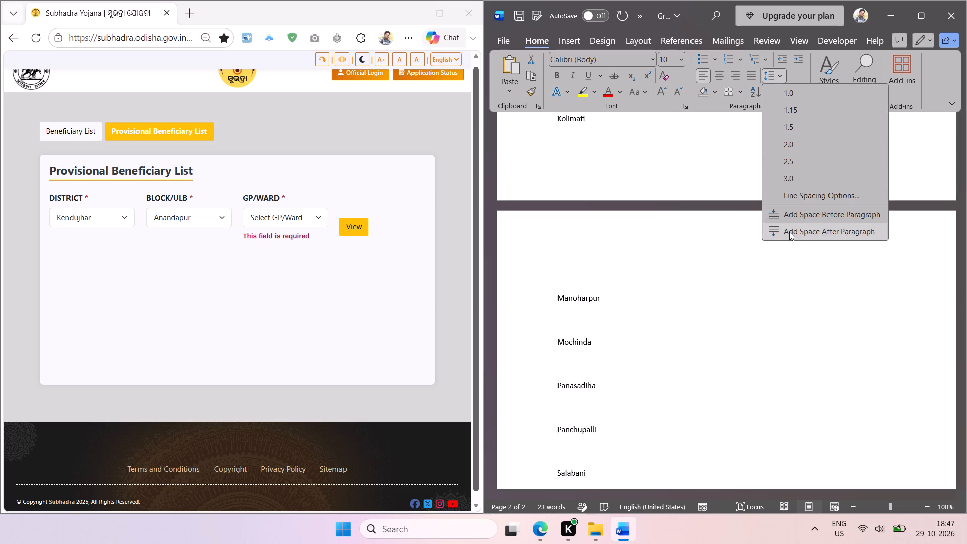
pyautogui.click(789, 232)
pyautogui.click(777, 74)
pyautogui.click(787, 229)
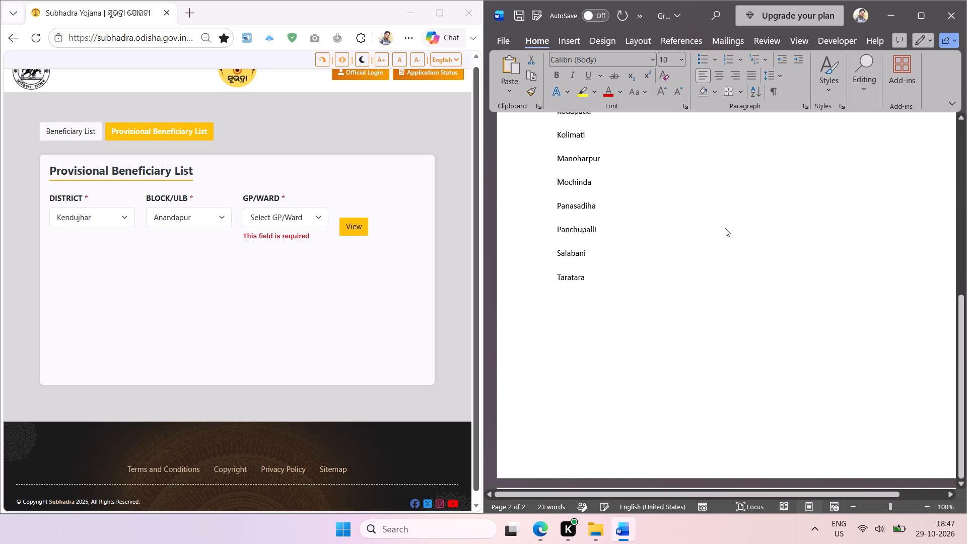
pyautogui.click(694, 225)
# Delete the blank lines between the Anandapur Gram Panchayat names, working upward from Taratara to Bailo.
pyautogui.scroll(4, 694, 220)
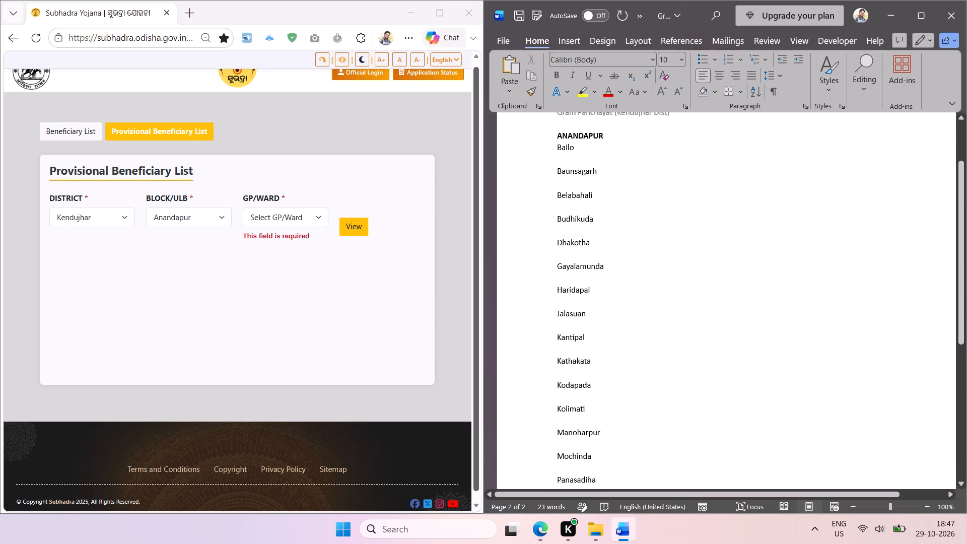
pyautogui.scroll(-1, 668, 225)
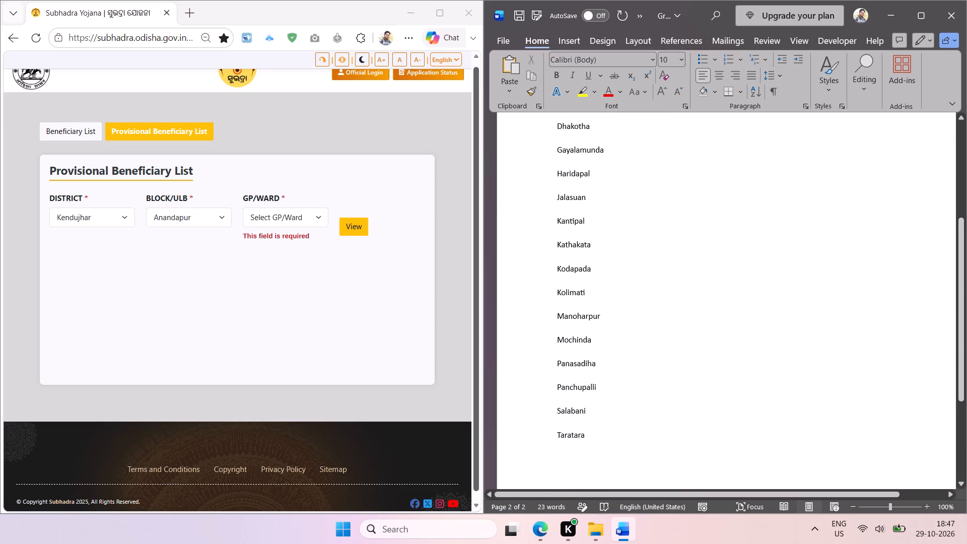
pyautogui.scroll(-1, 574, 421)
pyautogui.click(570, 422)
pyautogui.press('BackSpace')
pyautogui.press('Up')
pyautogui.press('BackSpace')
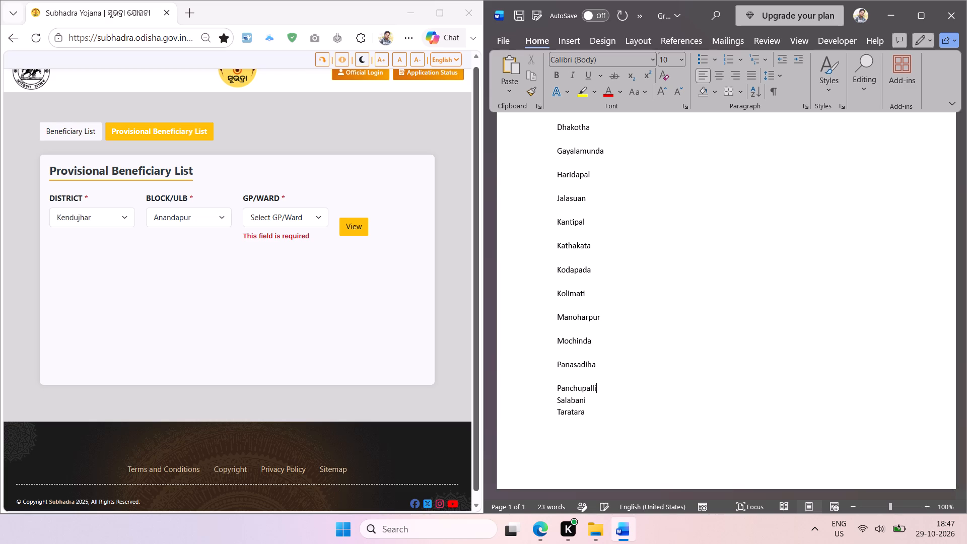
pyautogui.press('Up')
pyautogui.press('BackSpace')
pyautogui.press('Up')
pyautogui.press('BackSpace')
pyautogui.press('Up')
pyautogui.press('BackSpace')
pyautogui.press('Up')
pyautogui.press('BackSpace')
pyautogui.press('Up')
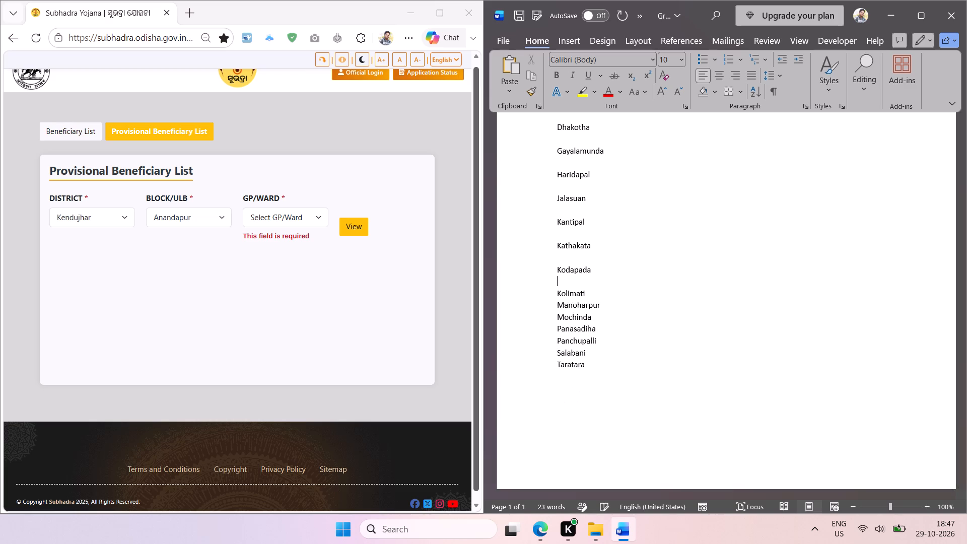
pyautogui.press('BackSpace')
pyautogui.press('Up')
pyautogui.press('BackSpace')
pyautogui.press('Up')
pyautogui.press('BackSpace')
pyautogui.press('Up')
pyautogui.press('BackSpace')
pyautogui.press('Up')
pyautogui.press('BackSpace')
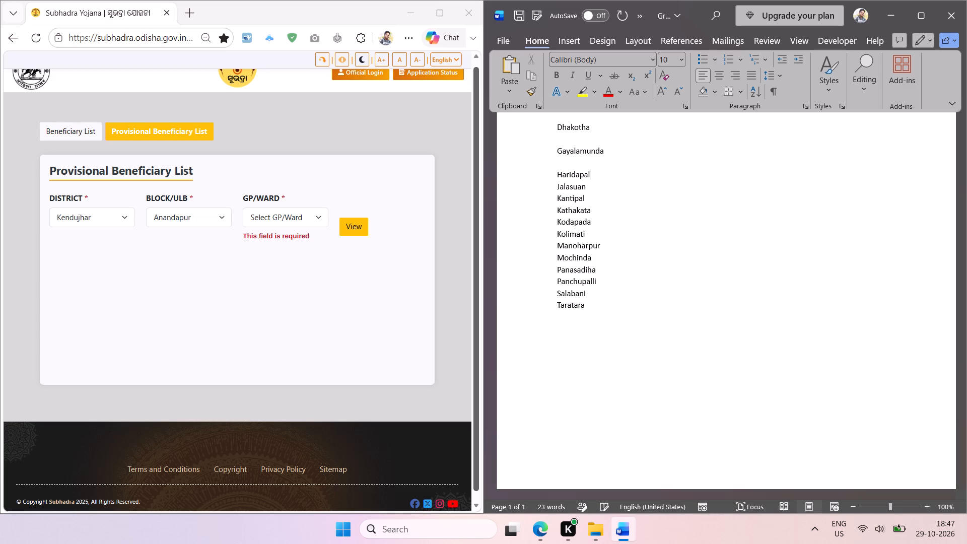
pyautogui.press('Up')
pyautogui.press('BackSpace')
pyautogui.press('Up')
pyautogui.press('BackSpace')
pyautogui.scroll(1, 709, 431)
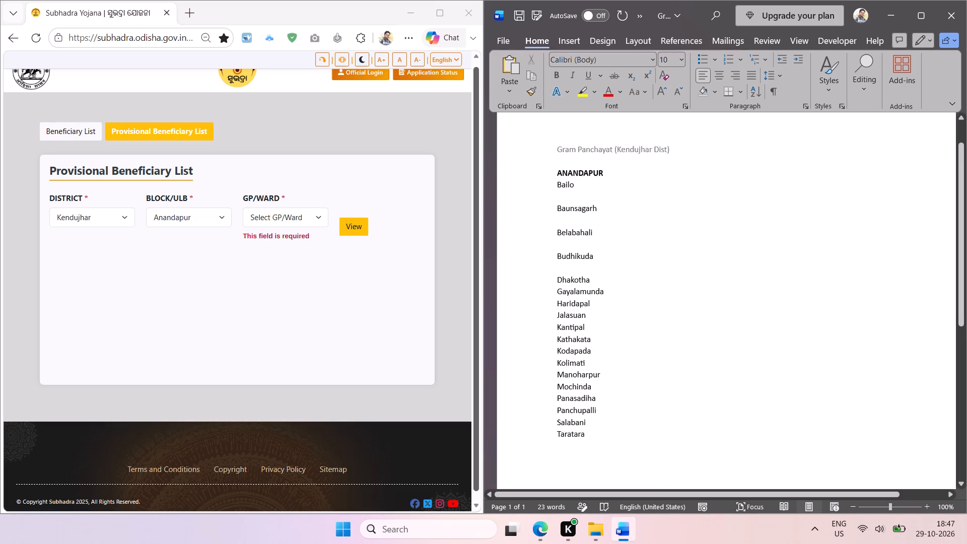
pyautogui.scroll(1, 709, 431)
pyautogui.press('Up')
pyautogui.press('BackSpace')
pyautogui.press('Up')
pyautogui.press('BackSpace')
pyautogui.press('Up')
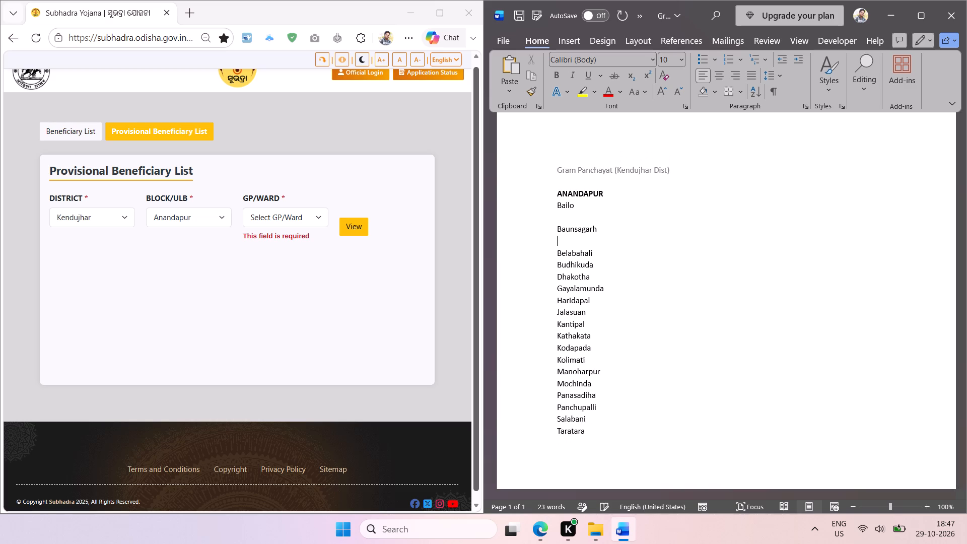
pyautogui.press('BackSpace')
pyautogui.press('Up')
pyautogui.press('BackSpace')
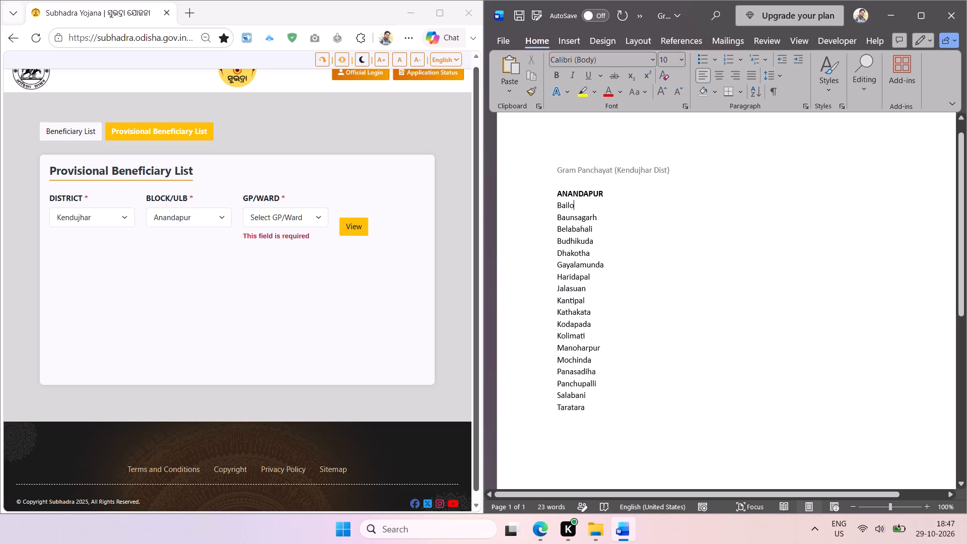
# Sort the names Bailo to Taratara in ascending order and make them a numbered list aligned with the ANANDAPUR heading.
pyautogui.moveTo(555, 202); pyautogui.dragTo(578, 389)
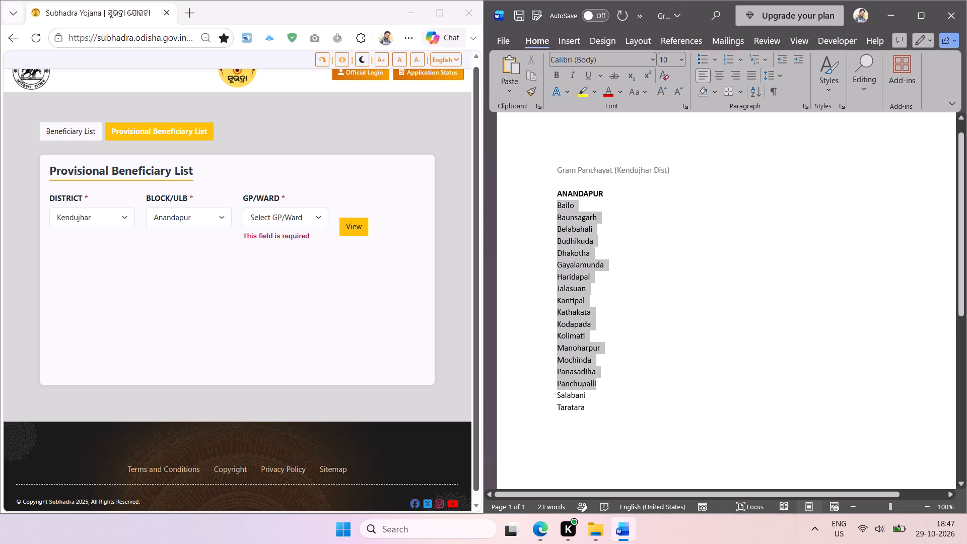
pyautogui.moveTo(578, 389); pyautogui.dragTo(579, 406)
pyautogui.click(757, 94)
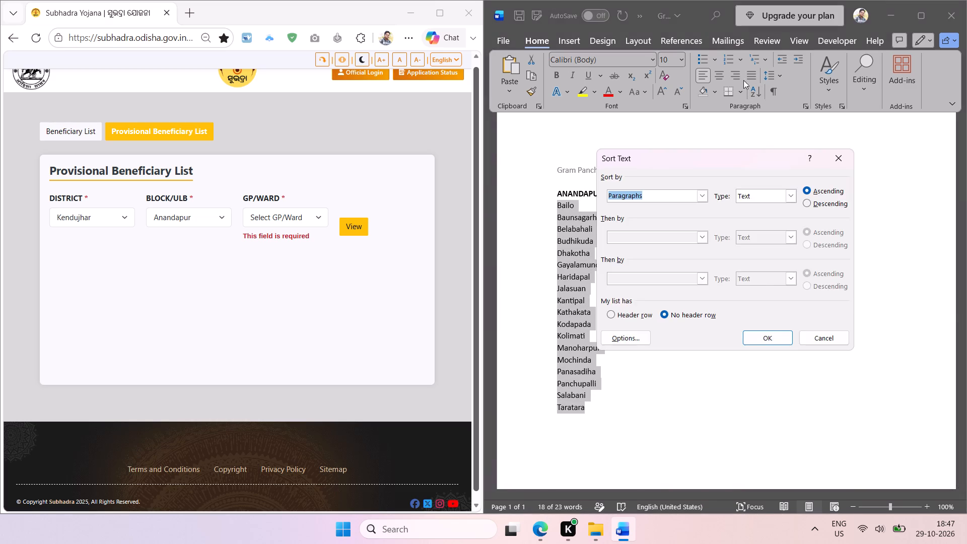
pyautogui.press('Return')
pyautogui.click(728, 60)
pyautogui.click(779, 59)
pyautogui.click(711, 275)
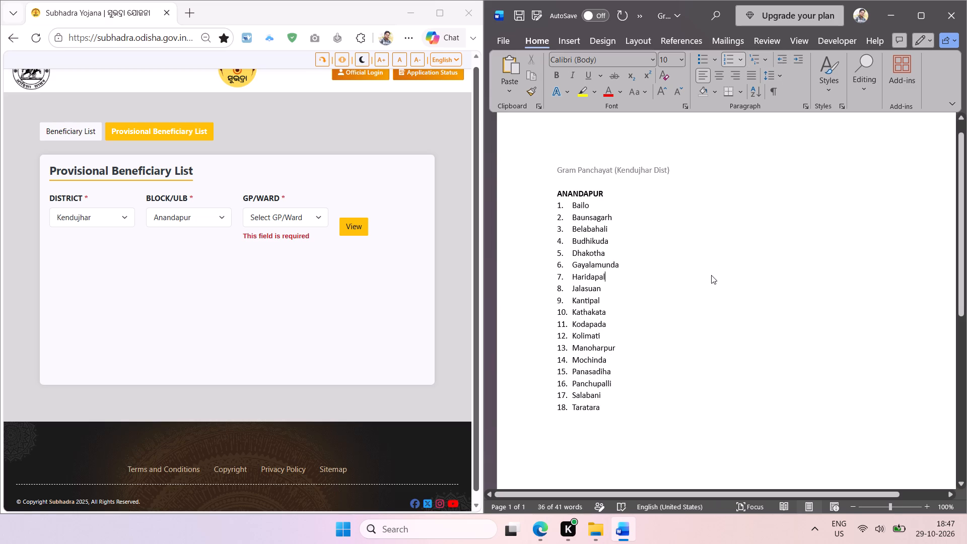
# Duplicate the ANANDAPUR heading below the numbered list, leaving one blank line after Taratara.
pyautogui.doubleClick(592, 196)
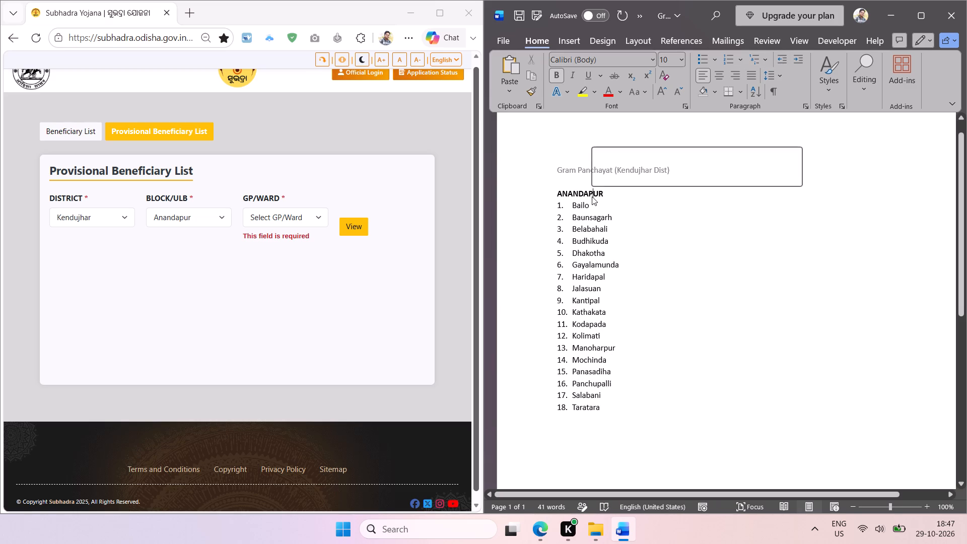
pyautogui.hotkey('ctrl', 'c')
pyautogui.click(618, 412)
pyautogui.press('Return')
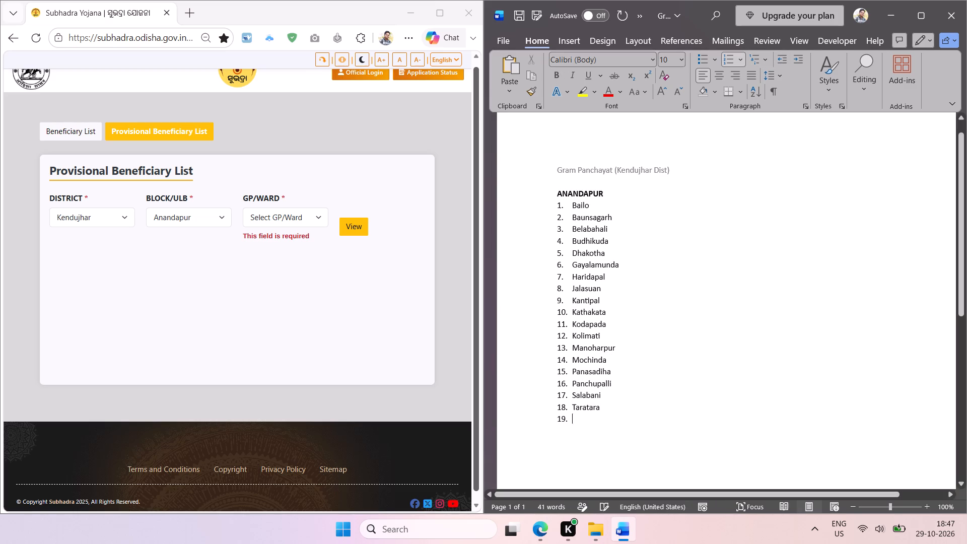
pyautogui.press('Return')
pyautogui.press('Return')
pyautogui.hotkey('ctrl', 'v')
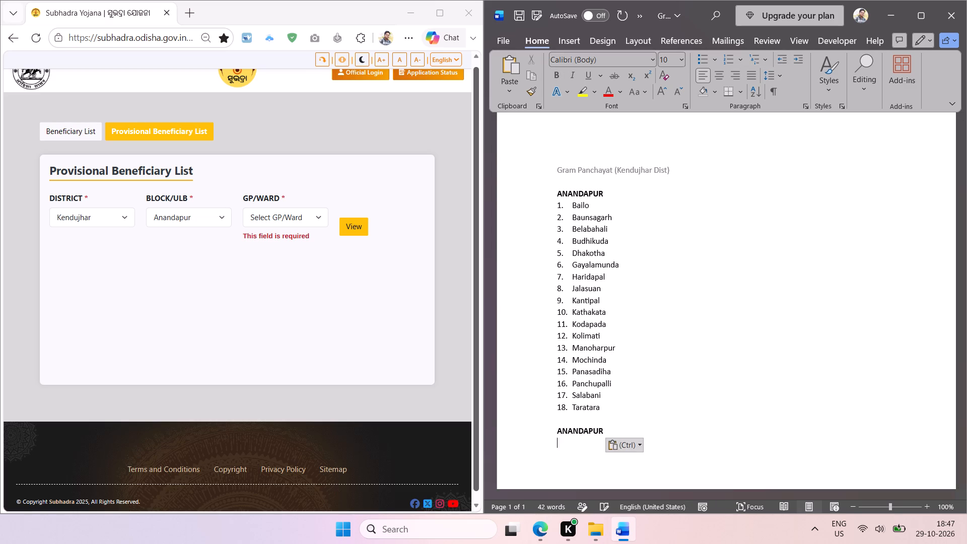
# Choose the Bansapal block on the Subhadra page and replace the duplicated ANANDAPUR heading in Word with its captured name in capitals, BANSAPAL.
pyautogui.scroll(-2, 618, 409)
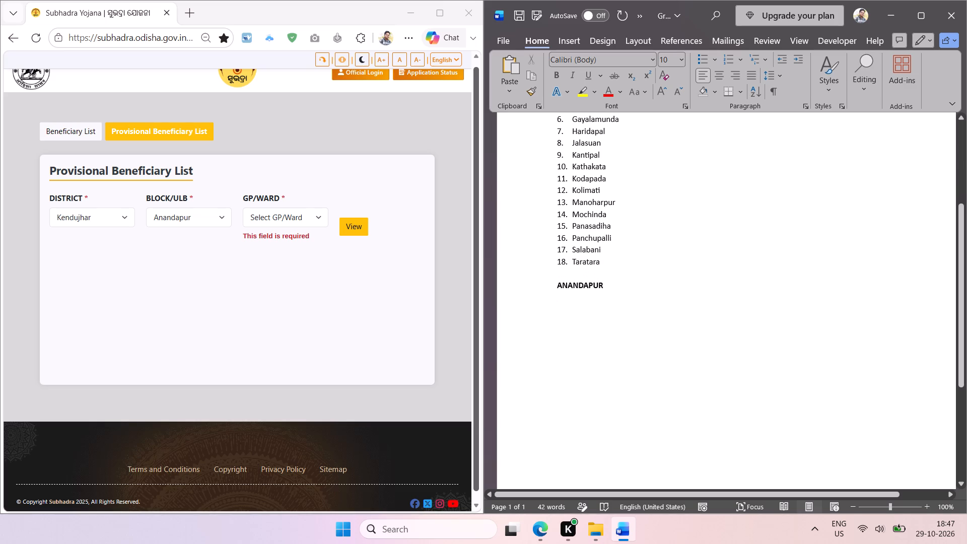
pyautogui.scroll(-2, 618, 409)
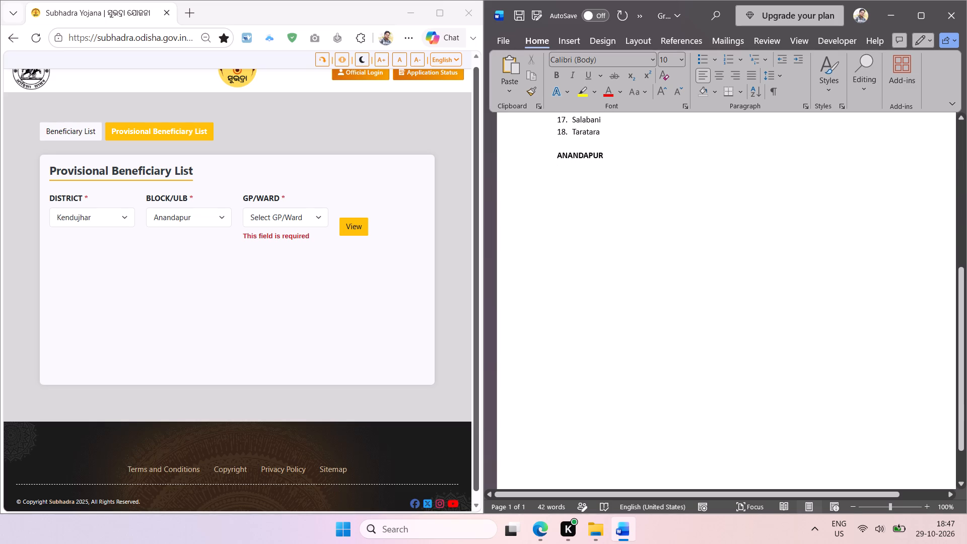
pyautogui.scroll(-2, 618, 409)
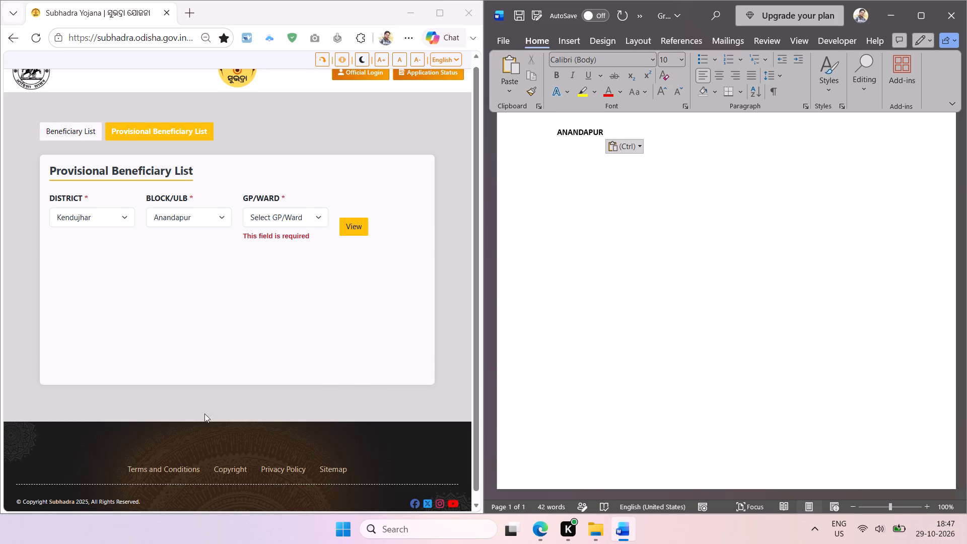
pyautogui.click(225, 223)
pyautogui.click(200, 287)
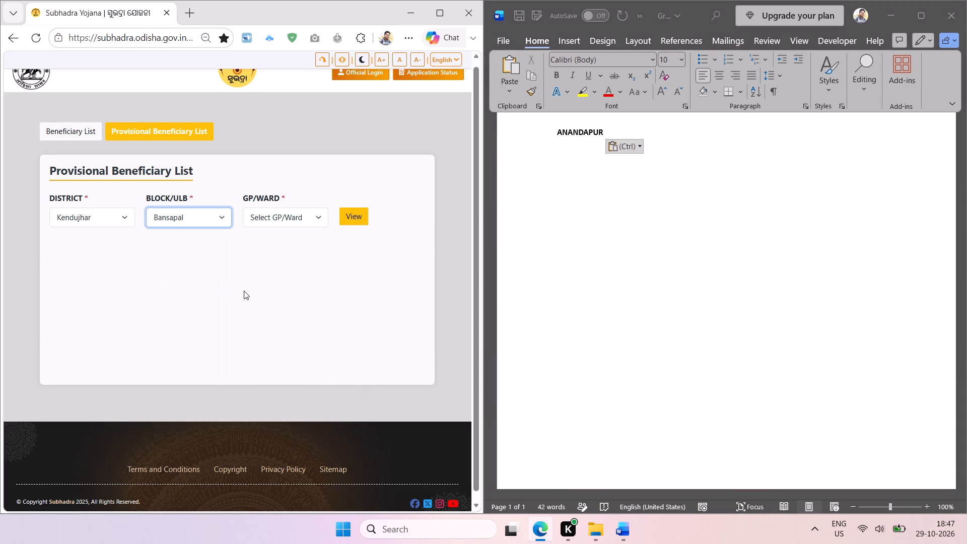
pyautogui.click(245, 293)
pyautogui.press('shift+super+t')
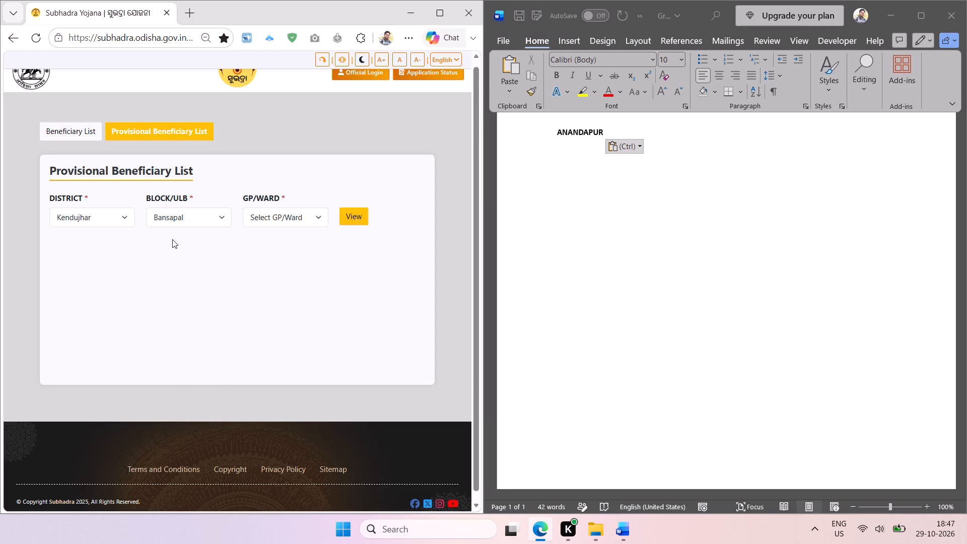
pyautogui.moveTo(151, 209); pyautogui.dragTo(205, 248)
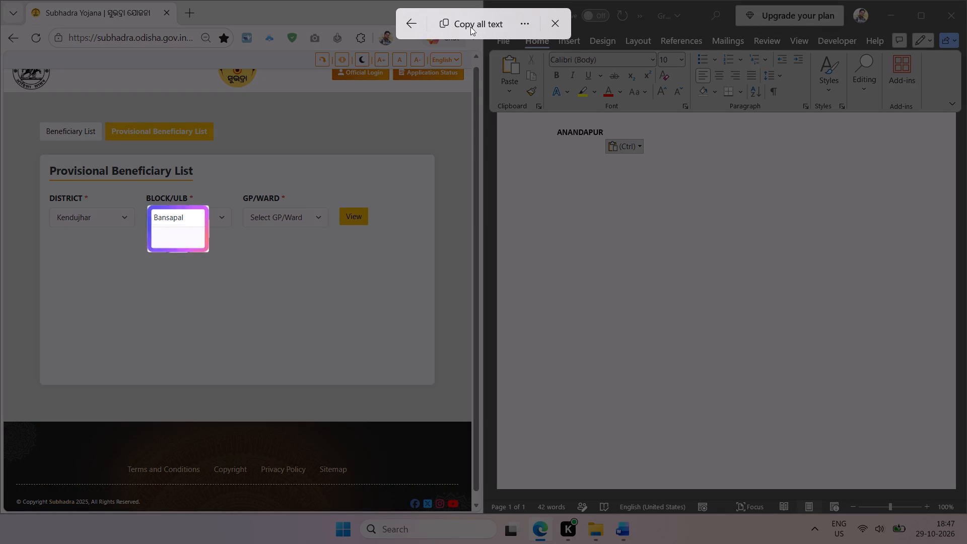
pyautogui.click(470, 26)
pyautogui.click(596, 141)
pyautogui.doubleClick(587, 132)
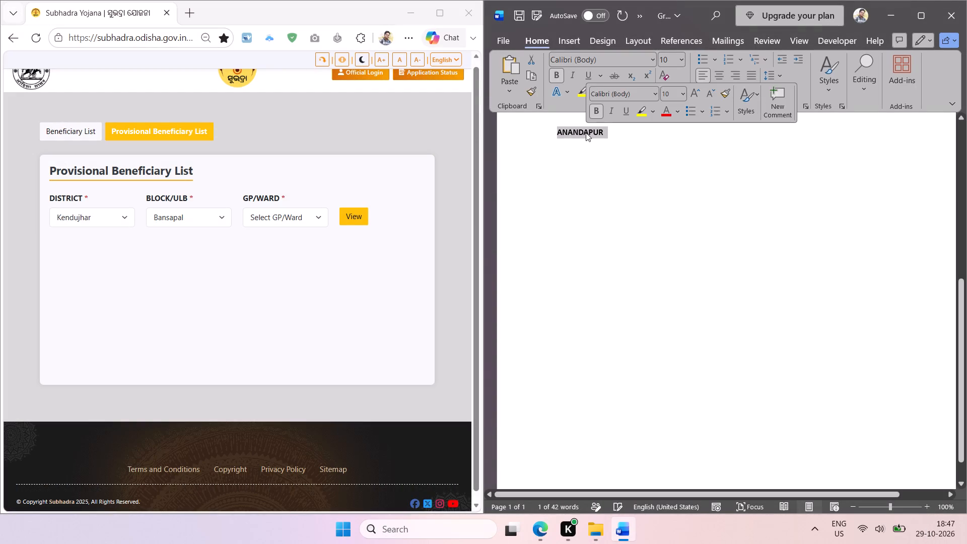
pyautogui.hotkey('ctrl', 'v')
pyautogui.hotkey('shift', 'F3')
pyautogui.press('Return')
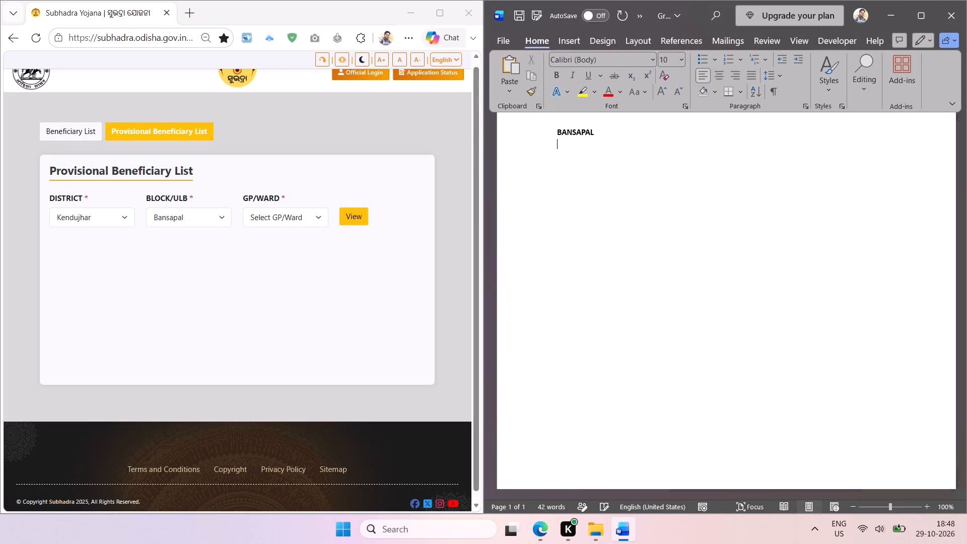
# Capture the Gram Panchayat names Bansapal to Talakadakala from the website as text and paste them below the BANSAPAL heading in Word.
pyautogui.click(323, 219)
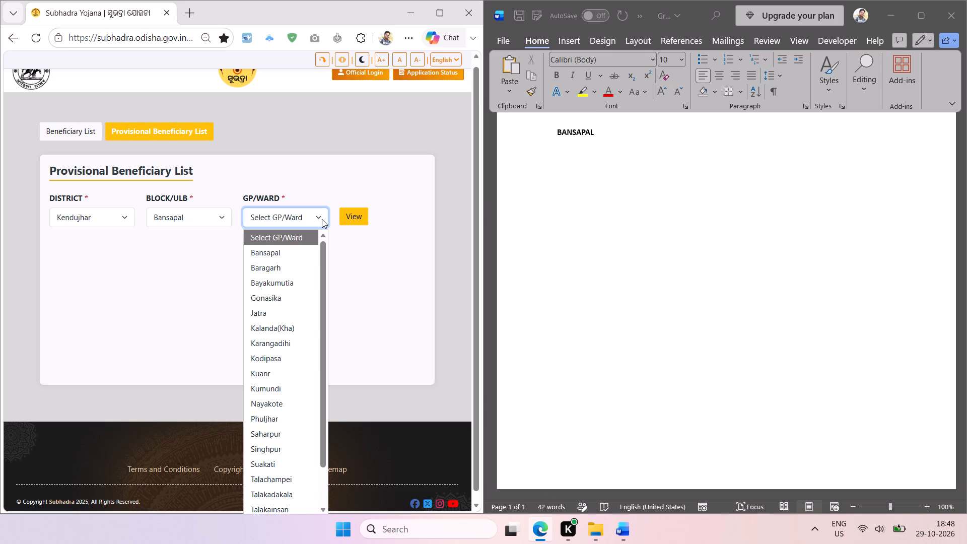
pyautogui.press('shift+super+t')
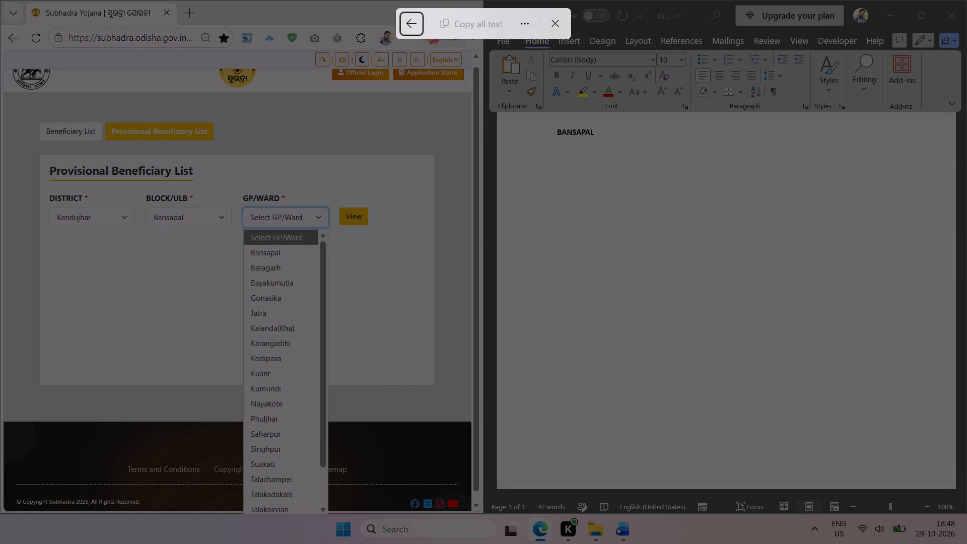
pyautogui.moveTo(246, 247); pyautogui.dragTo(317, 509)
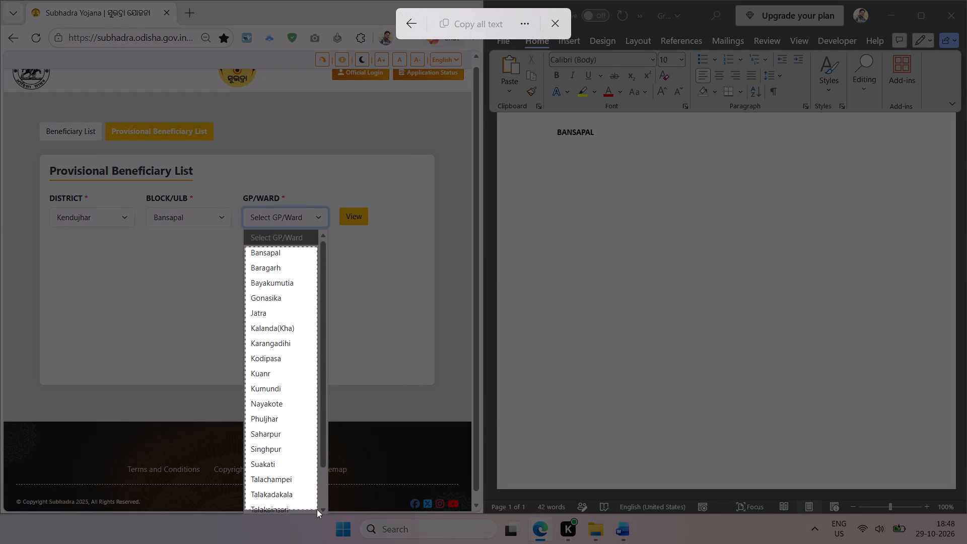
pyautogui.moveTo(317, 509); pyautogui.dragTo(316, 502)
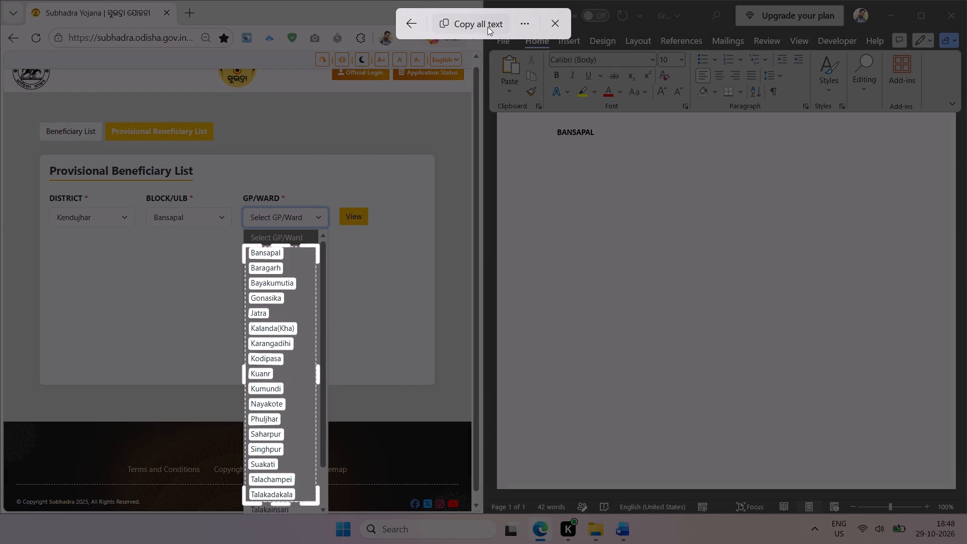
pyautogui.click(487, 27)
pyautogui.click(586, 148)
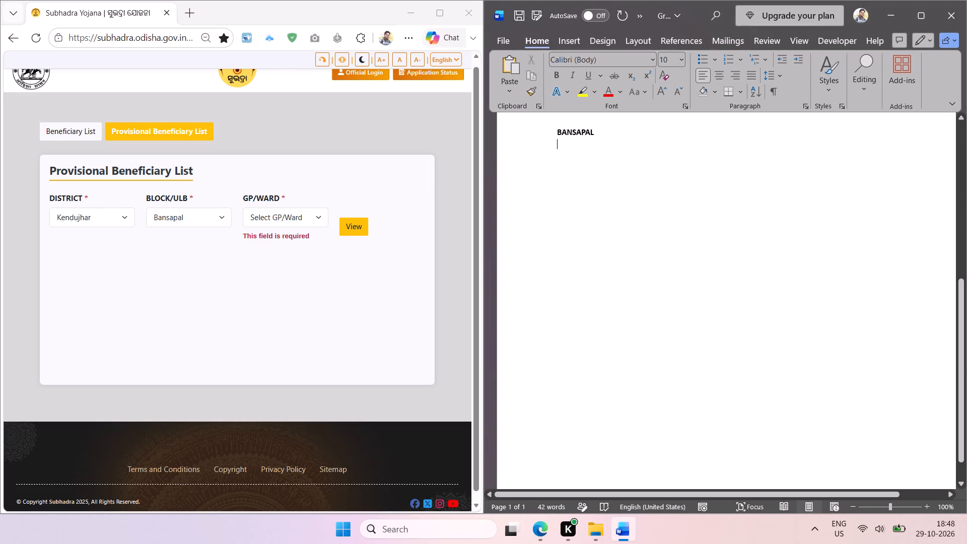
pyautogui.hotkey('ctrl', 'v')
pyautogui.press('Return')
pyautogui.press('Return')
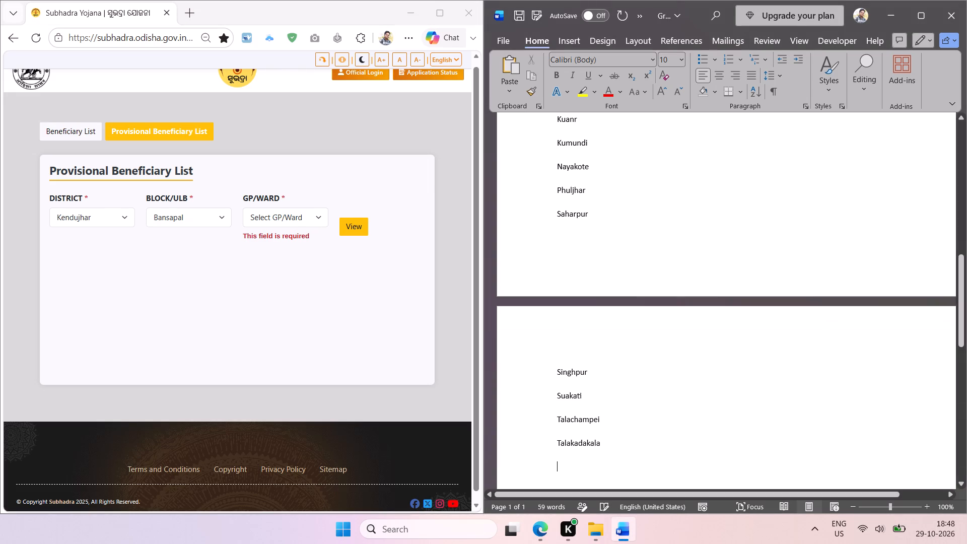
# Capture the remaining names through Taramakant, add them to the end of the Word list, and remove the duplicate Talakadakala.
pyautogui.click(309, 216)
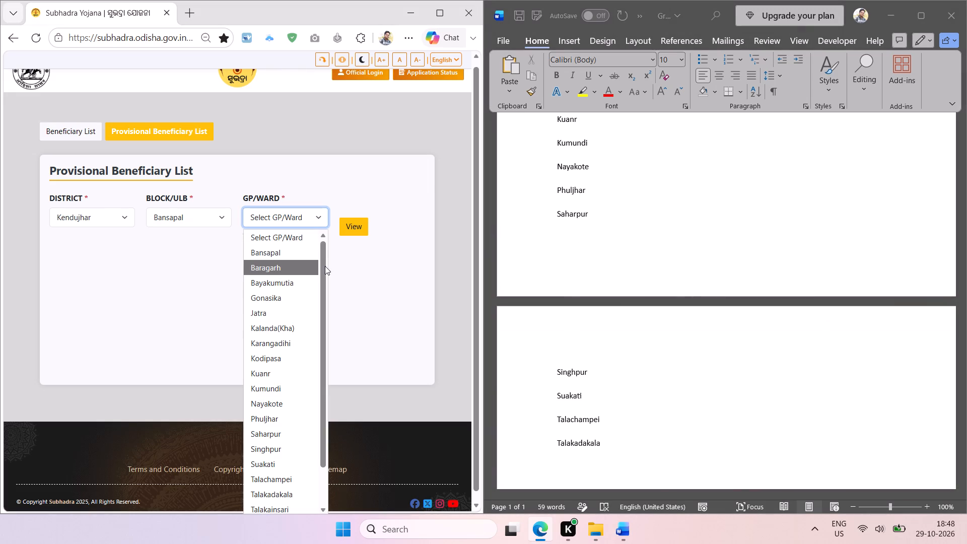
pyautogui.moveTo(325, 266); pyautogui.dragTo(334, 378)
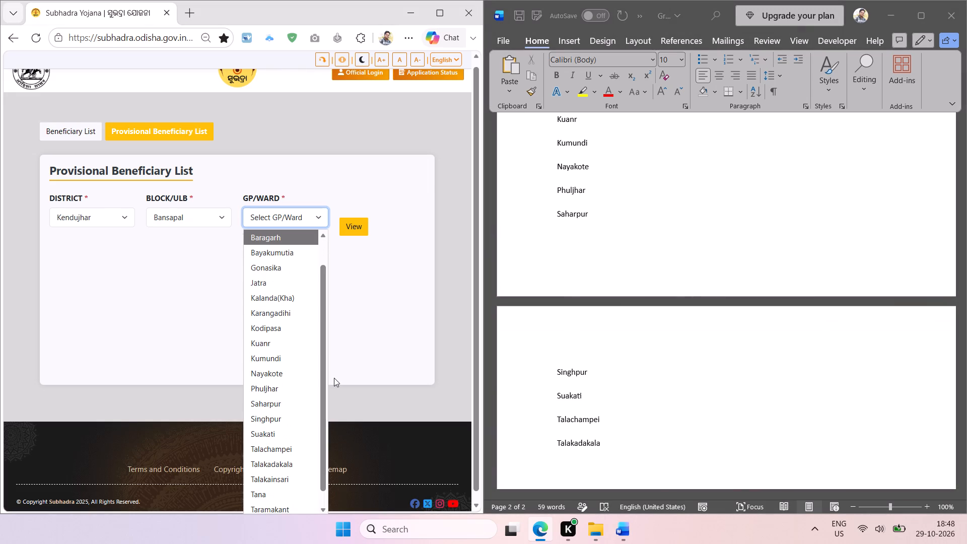
pyautogui.press('shift+super+t')
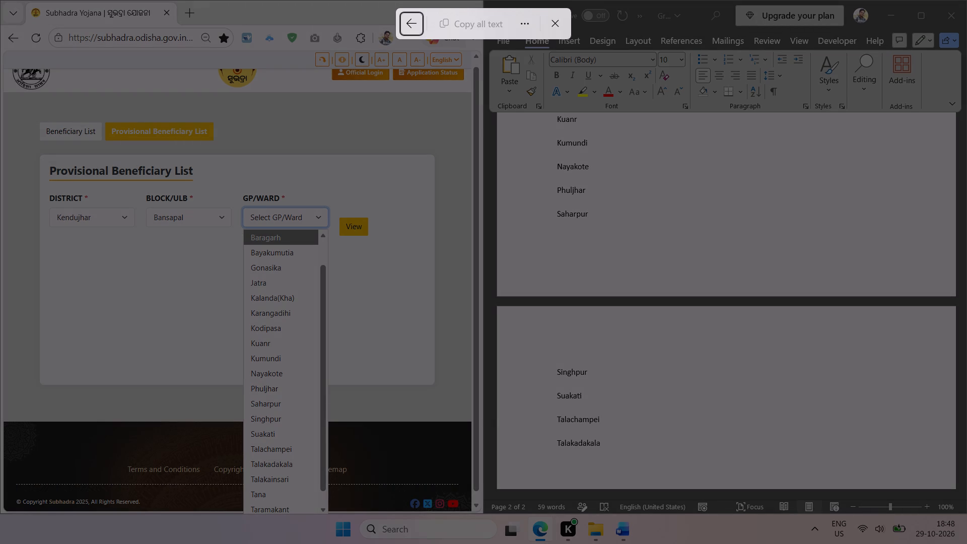
pyautogui.moveTo(247, 457); pyautogui.dragTo(304, 534)
pyautogui.click(481, 22)
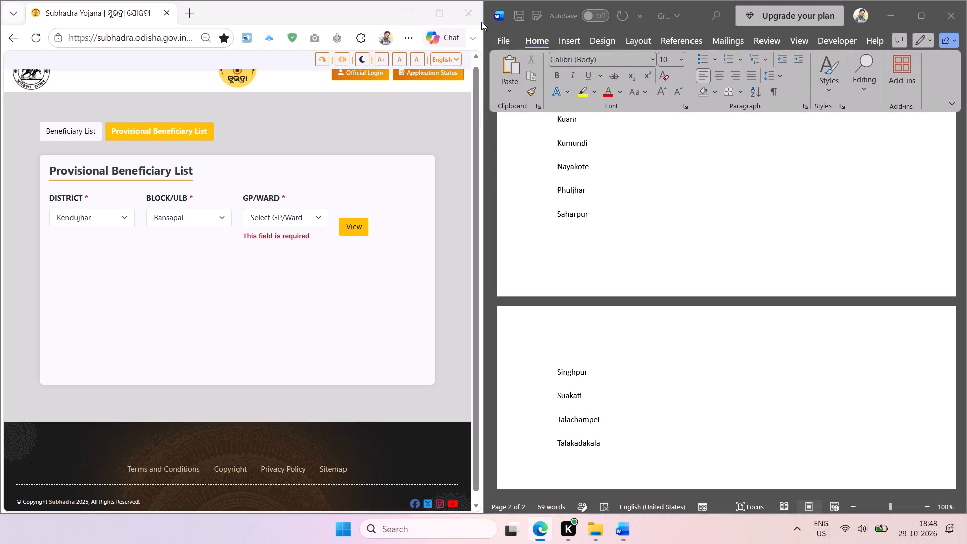
pyautogui.click(559, 449)
pyautogui.hotkey('ctrl', 'v')
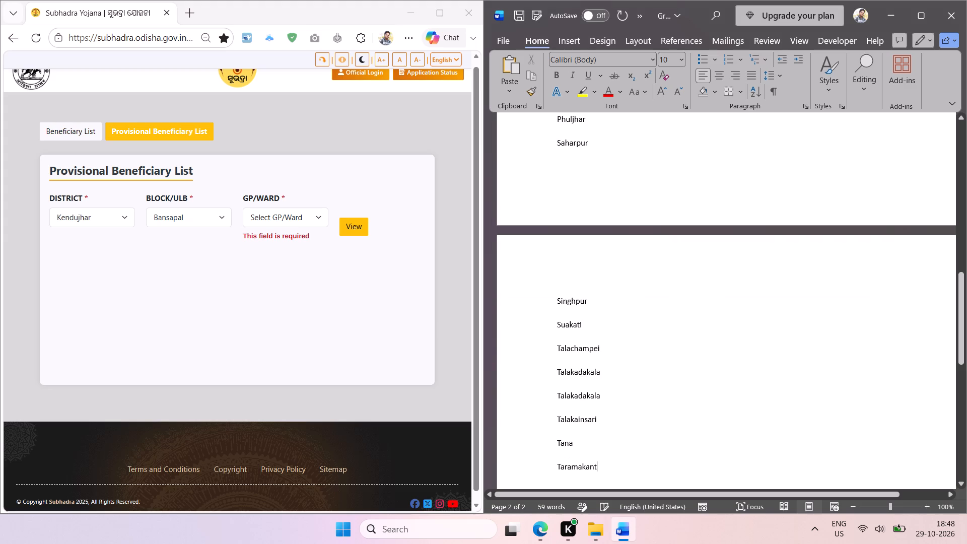
pyautogui.doubleClick(588, 372)
pyautogui.press('BackSpace')
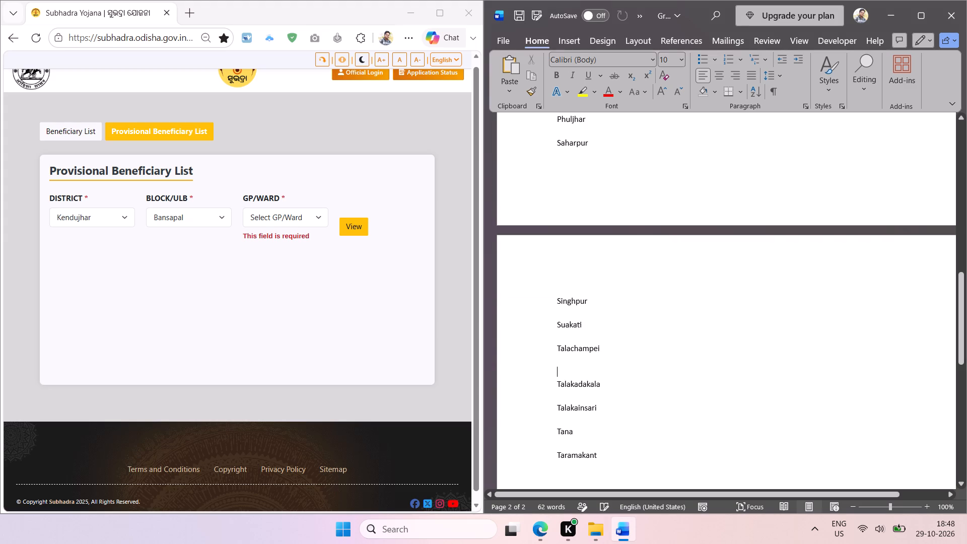
# Delete the blank lines between the Bansapal Gram Panchayat names, working upward from Taramakant to Singhpur.
pyautogui.click(571, 442)
pyautogui.press('BackSpace')
pyautogui.press('Up')
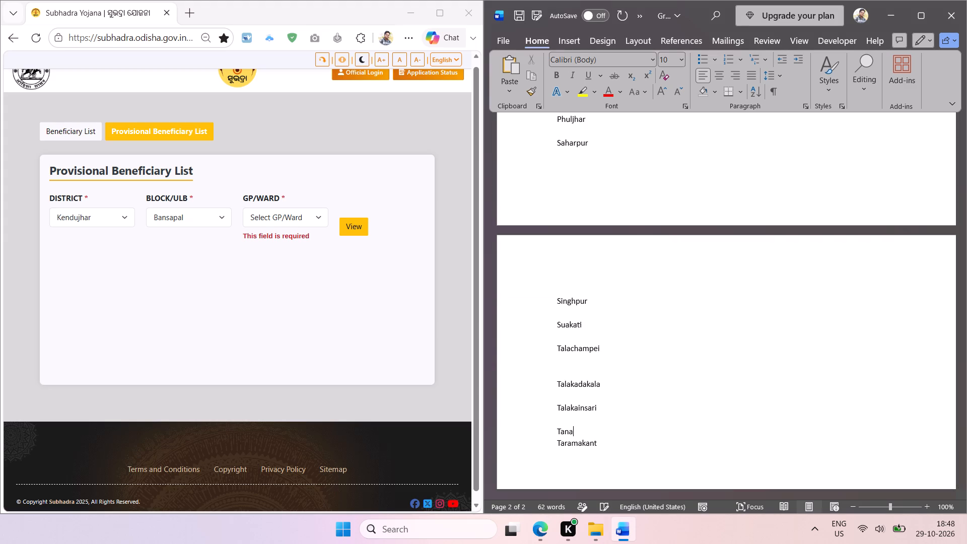
pyautogui.press('BackSpace')
pyautogui.press('Up')
pyautogui.press('BackSpace')
pyautogui.press('Up')
pyautogui.press('BackSpace')
pyautogui.press('BackSpace')
pyautogui.press('Up')
pyautogui.press('BackSpace')
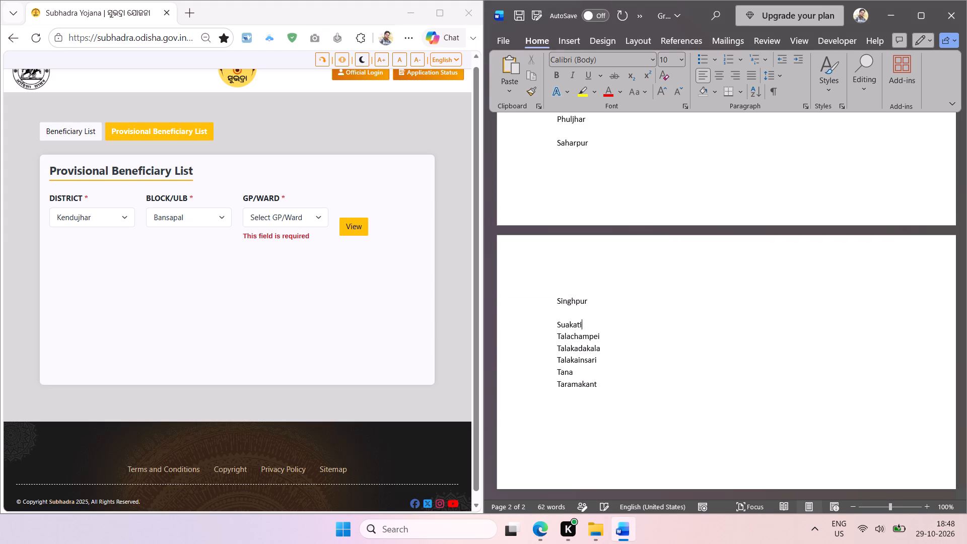
pyautogui.press('Up')
pyautogui.press('BackSpace')
# Delete the blank lines between the Gram Panchayat names from Singhpur up to Kalanda(Kha).
pyautogui.press('Up')
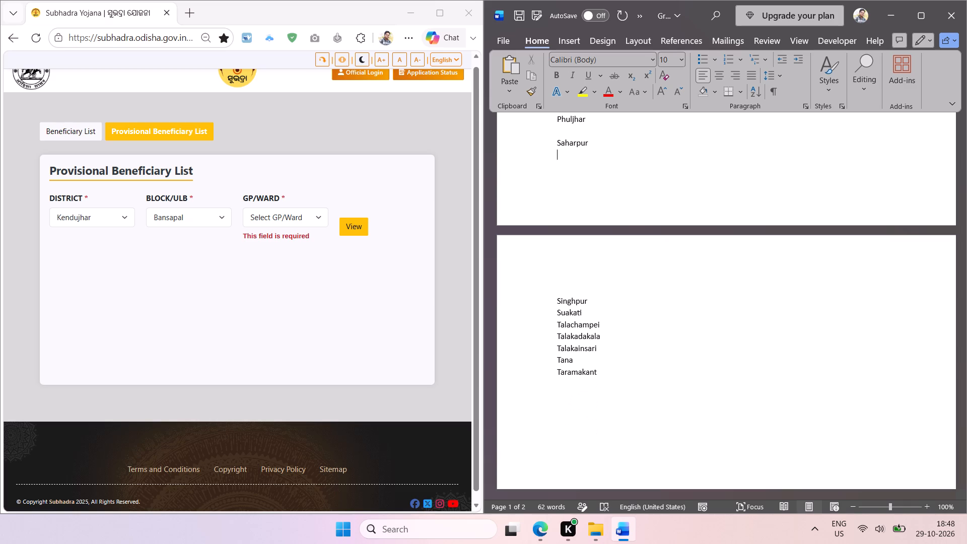
pyautogui.scroll(2, 651, 440)
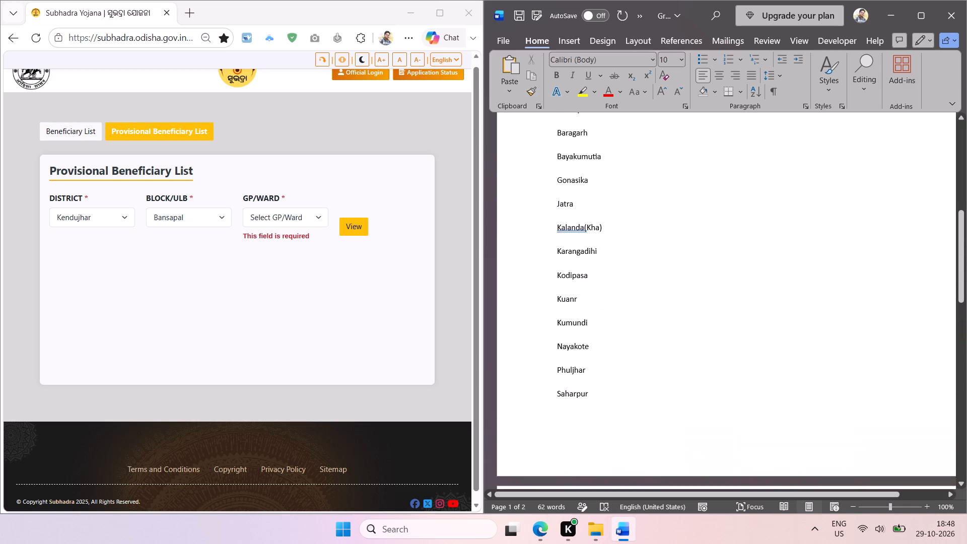
pyautogui.scroll(1, 671, 465)
pyautogui.click(561, 418)
pyautogui.press('BackSpace')
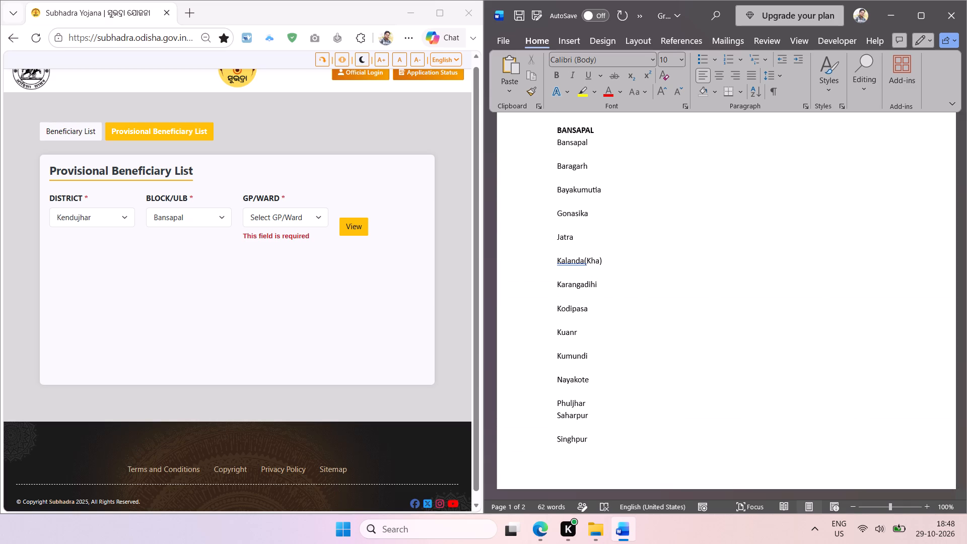
pyautogui.press('Up')
pyautogui.press('BackSpace')
pyautogui.press('Down')
pyautogui.press('Down')
pyautogui.press('Down')
pyautogui.press('BackSpace')
pyautogui.press('Up')
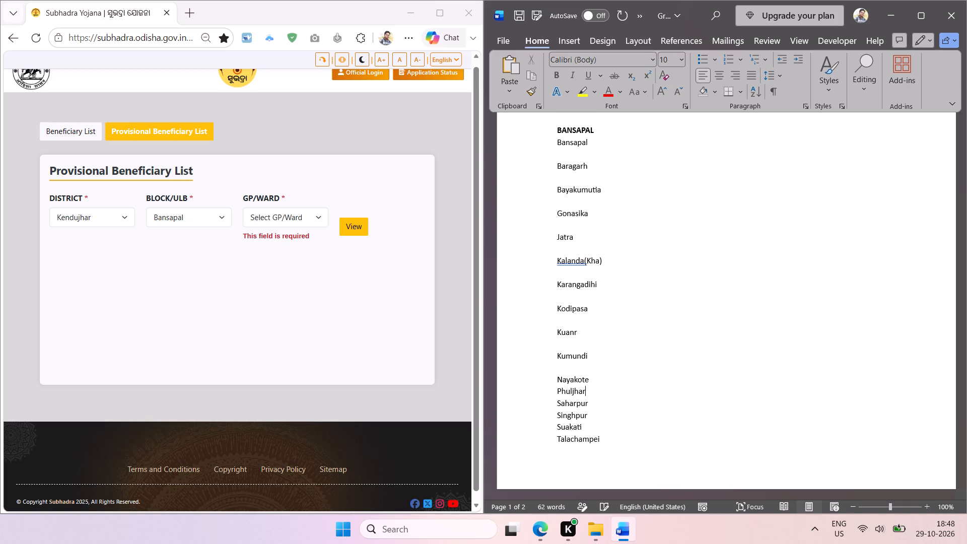
pyautogui.press('Up')
pyautogui.press('Up')
pyautogui.press('BackSpace')
pyautogui.press('Up')
pyautogui.press('BackSpace')
pyautogui.press('Up')
pyautogui.press('BackSpace')
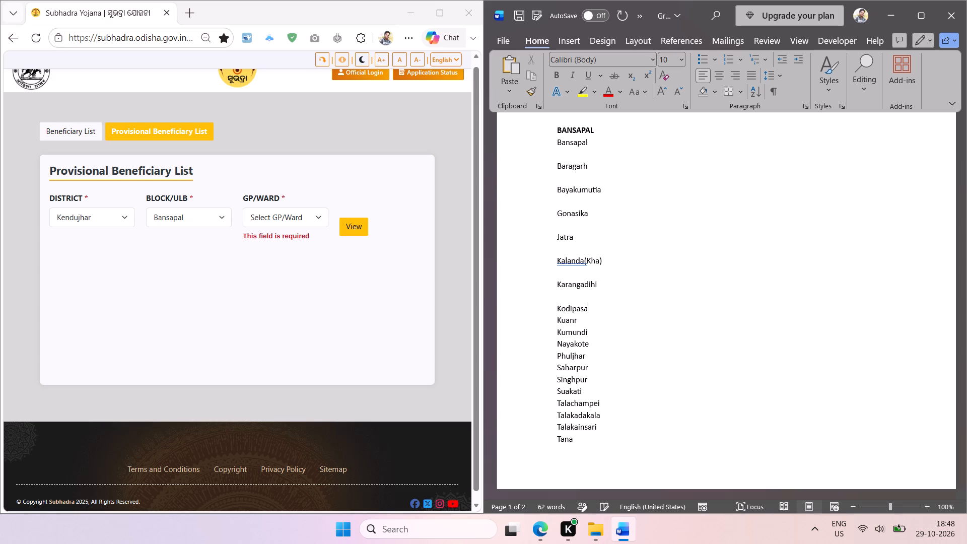
pyautogui.press('Up')
pyautogui.press('BackSpace')
pyautogui.press('Up')
pyautogui.press('BackSpace')
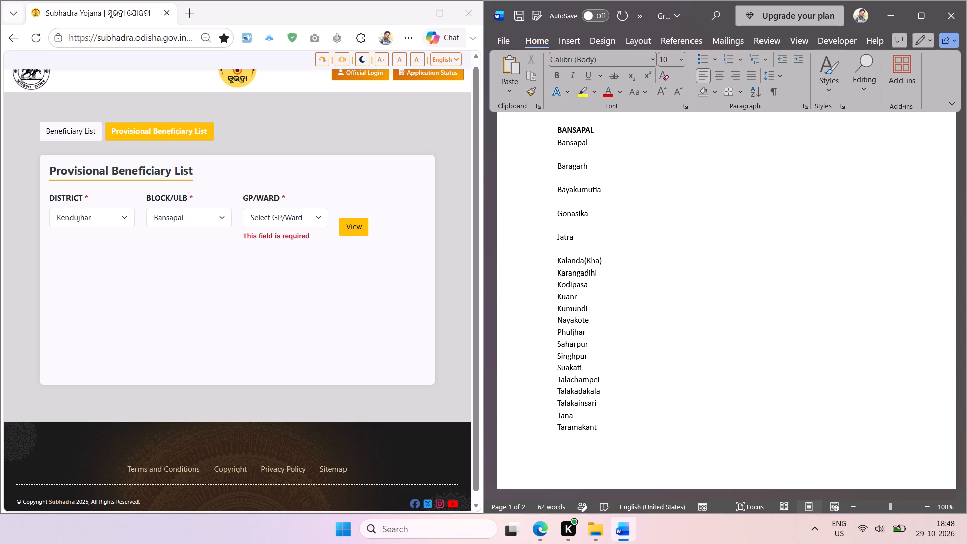
# Insert a space before the bracket so the name reads Kalanda (Kha).
pyautogui.press('Left')
pyautogui.press('Left')
pyautogui.press('Left')
pyautogui.press('Left')
pyautogui.press('Left')
pyautogui.press('space')
# Delete the remaining blank lines between the names from Kalanda (Kha) up to Bansapal.
pyautogui.press('Up')
pyautogui.press('BackSpace')
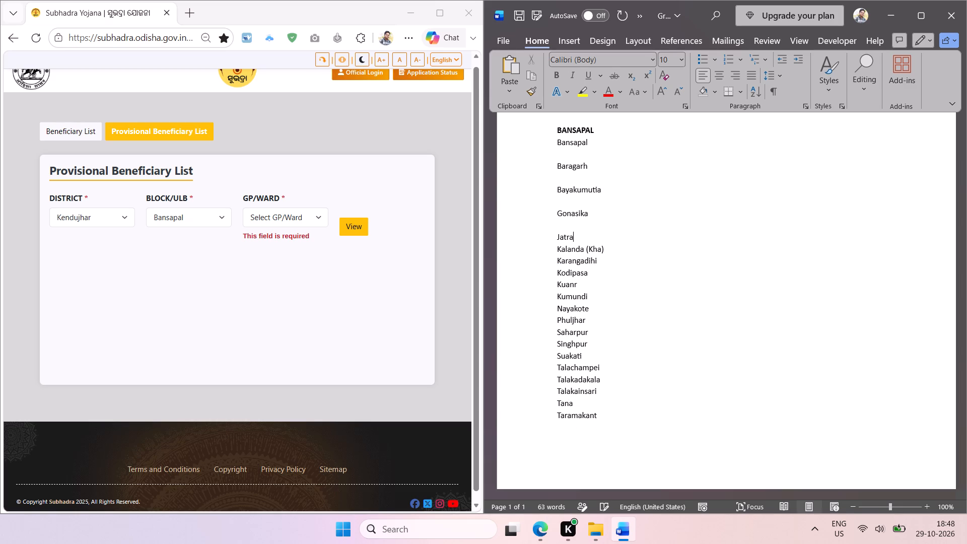
pyautogui.press('Up')
pyautogui.press('BackSpace')
pyautogui.press('Up')
pyautogui.press('BackSpace')
pyautogui.press('Up')
pyautogui.press('BackSpace')
pyautogui.press('Up')
pyautogui.press('BackSpace')
pyautogui.press('Up')
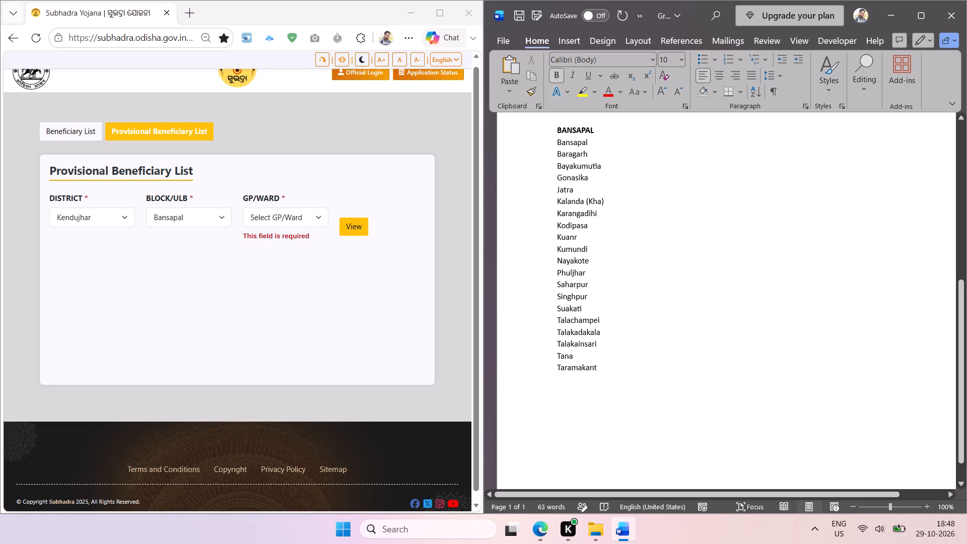
# Sort the names Bansapal to Taramakant in ascending order and make them a numbered list aligned with the BANSAPAL heading.
pyautogui.moveTo(556, 140); pyautogui.dragTo(612, 370)
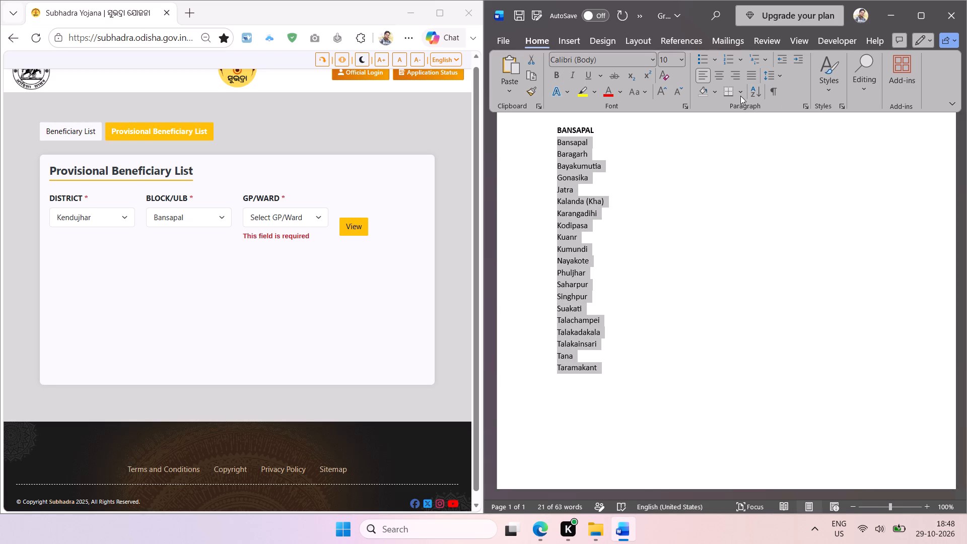
pyautogui.click(752, 94)
pyautogui.press('Return')
pyautogui.click(729, 62)
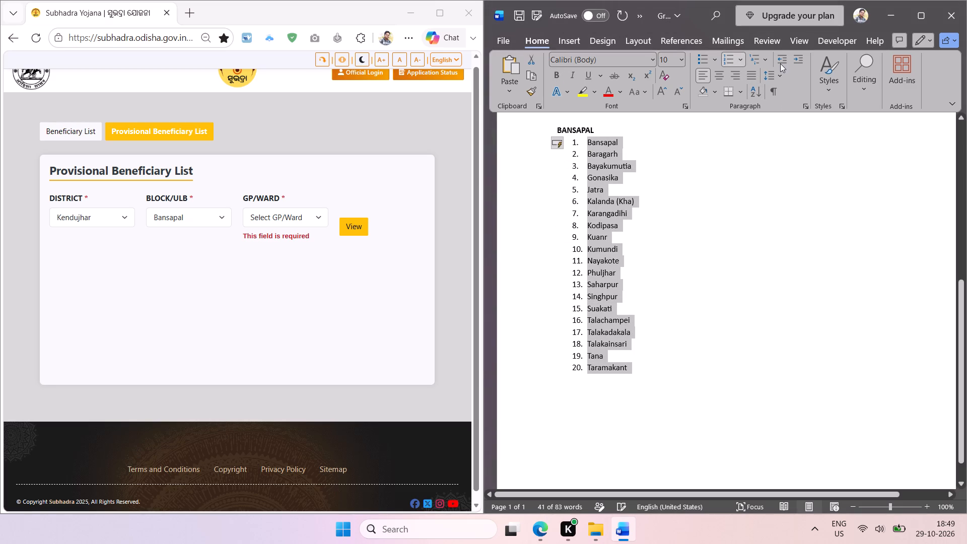
pyautogui.click(782, 62)
pyautogui.click(638, 207)
# Copy the BANSAPAL heading and paste it below the numbered list, leaving a blank line after Taramakant.
pyautogui.doubleClick(578, 127)
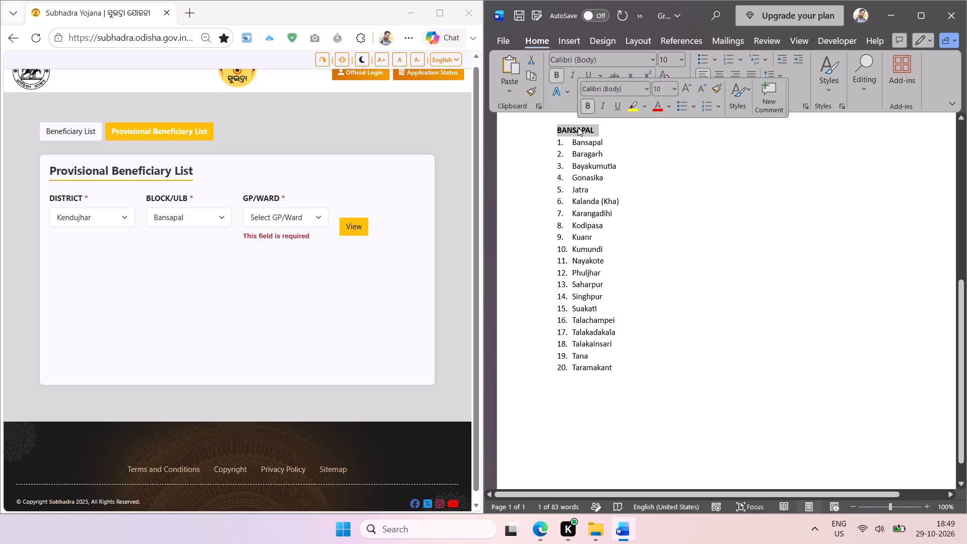
pyautogui.hotkey('ctrl', 'c')
pyautogui.click(654, 366)
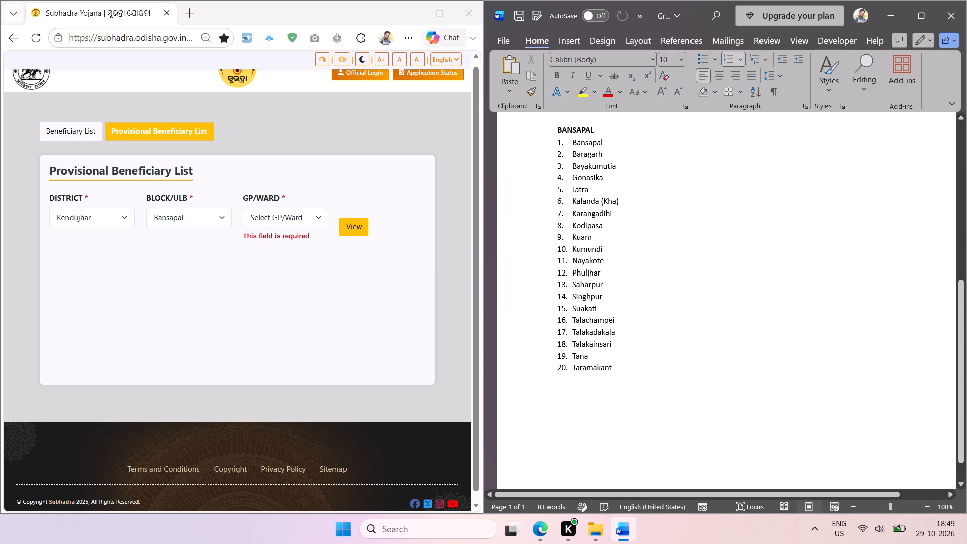
pyautogui.hotkey('alt', 'Return')
pyautogui.press('Return')
pyautogui.press('Return')
pyautogui.press('Return')
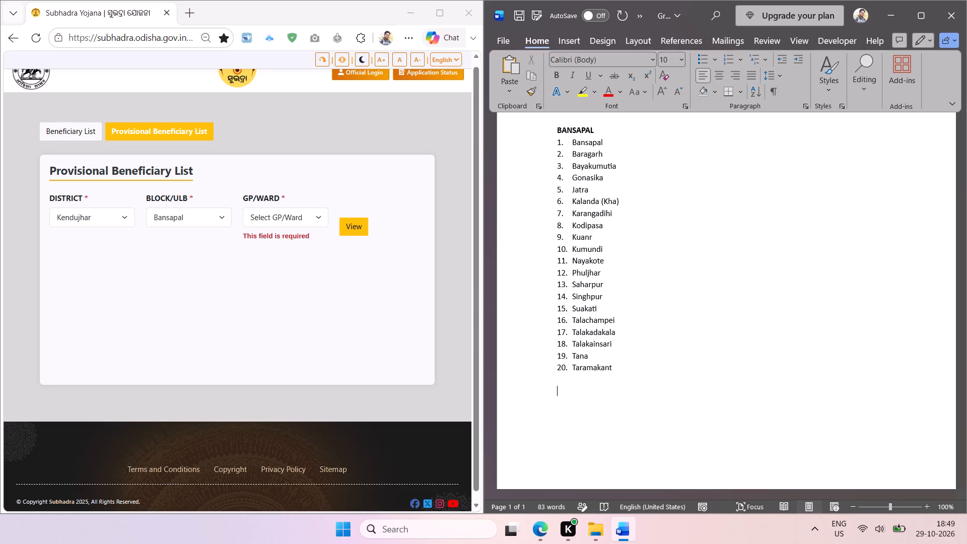
pyautogui.hotkey('ctrl', 'v')
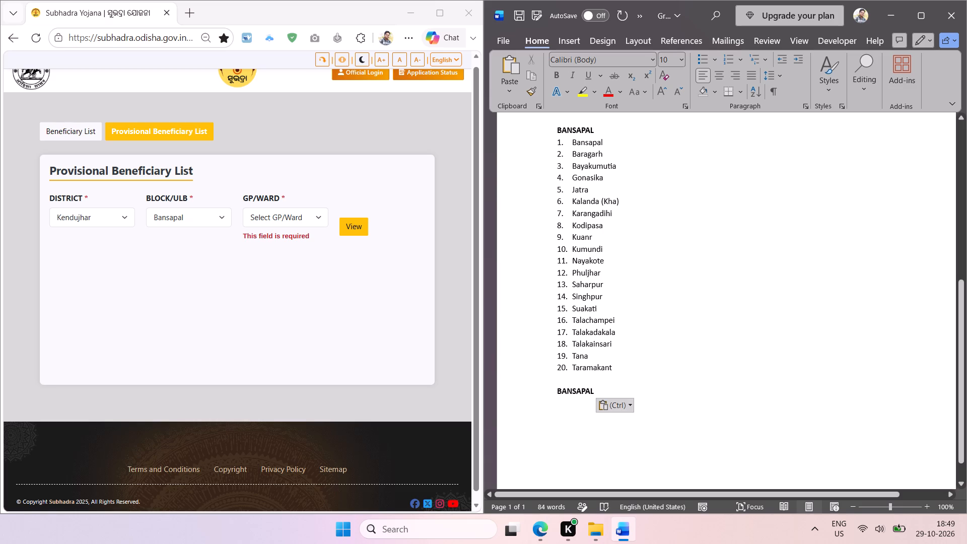
# Insert a page break before the pasted BANSAPAL heading so it starts a new page.
pyautogui.click(552, 387)
pyautogui.hotkey('alt', 'Return')
pyautogui.hotkey('ctrl', 'z')
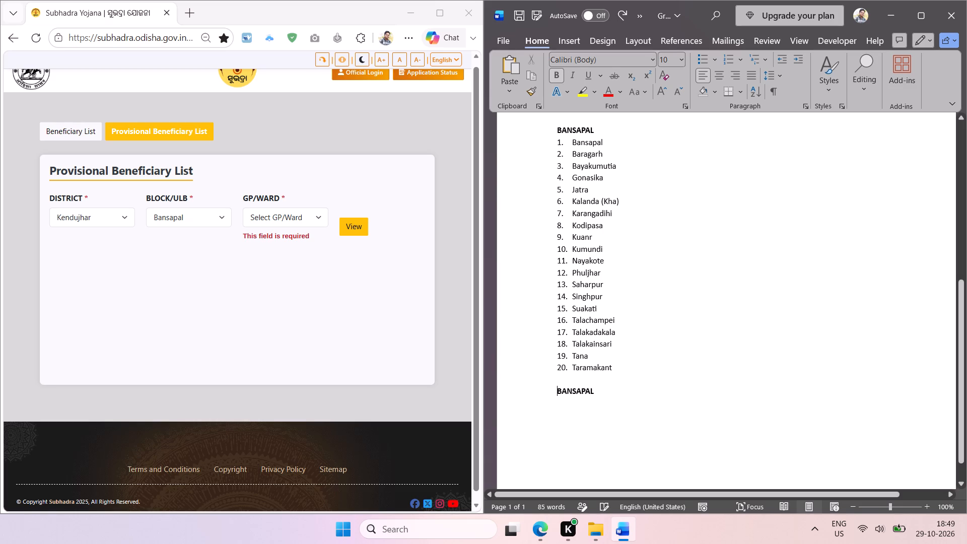
pyautogui.hotkey('ctrl', 'Return')
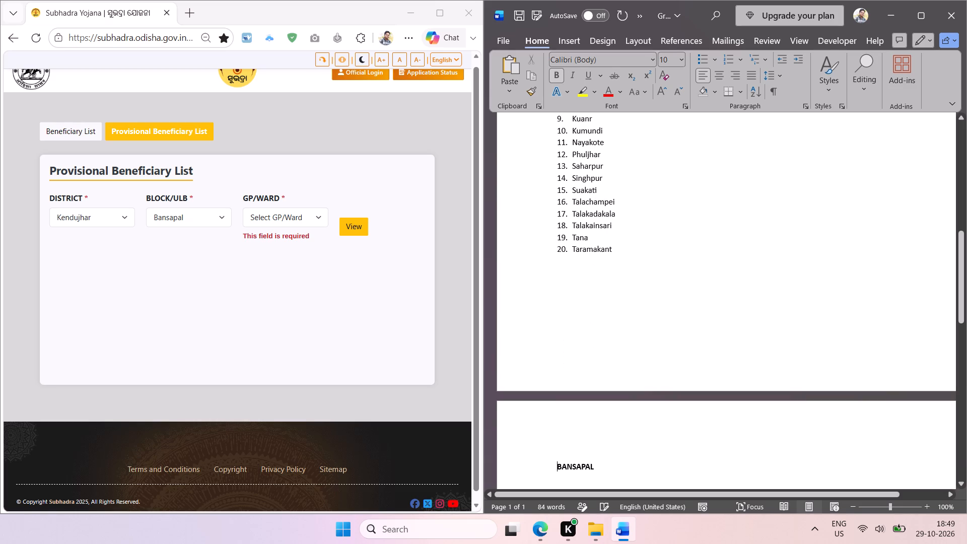
pyautogui.scroll(-3, 682, 7)
pyautogui.scroll(-1, 691, 105)
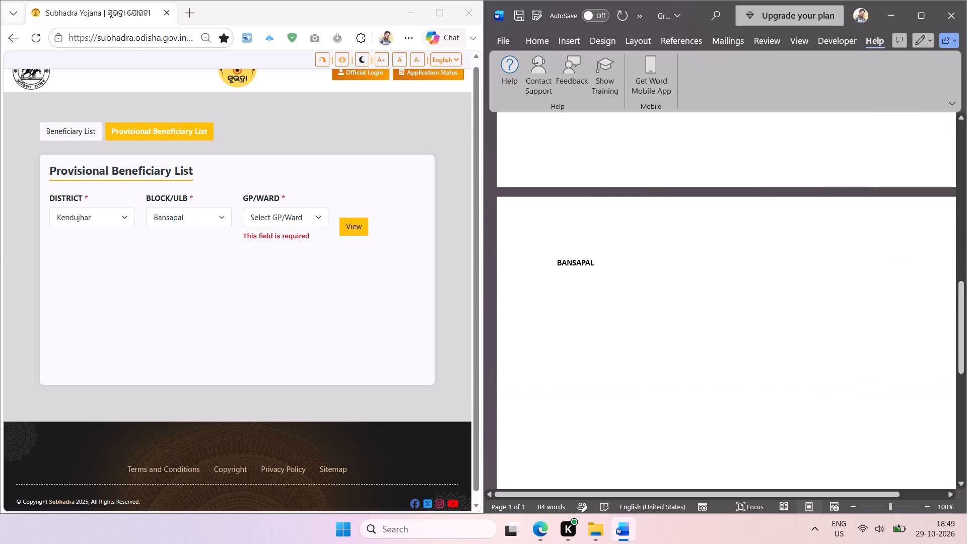
pyautogui.click(546, 38)
pyautogui.scroll(-1, 641, 248)
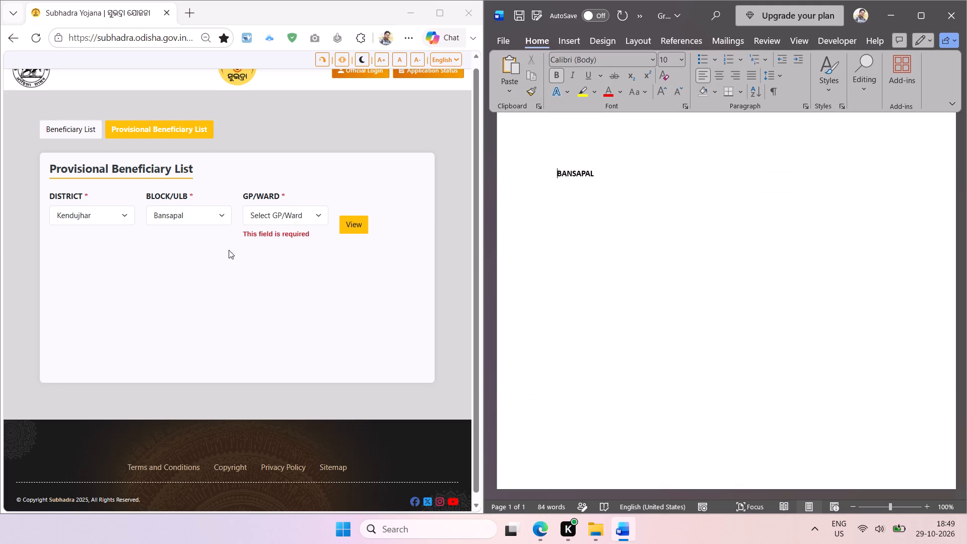
# Select the Champua block on the website and replace the new page's heading with its captured name in capitals, CHAMPUA.
pyautogui.click(222, 218)
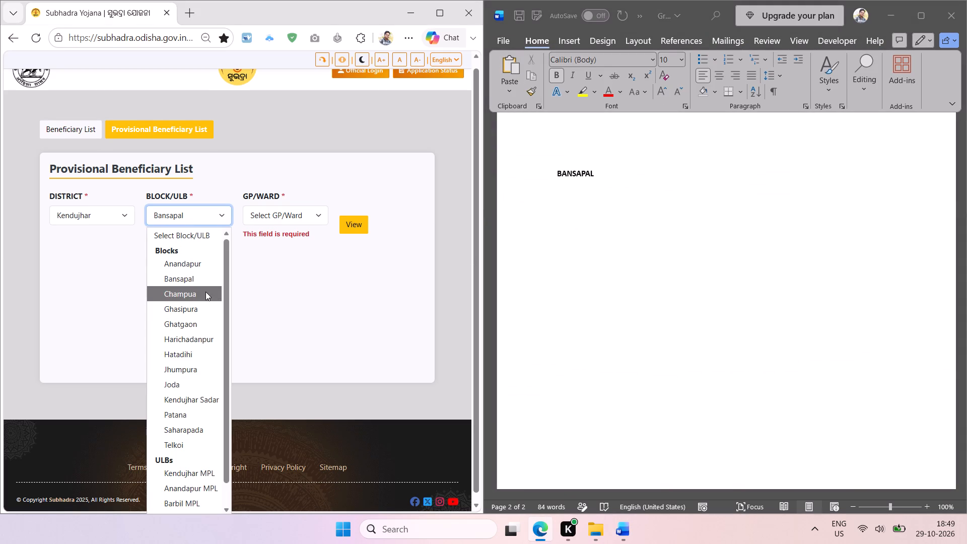
pyautogui.click(205, 292)
pyautogui.click(299, 297)
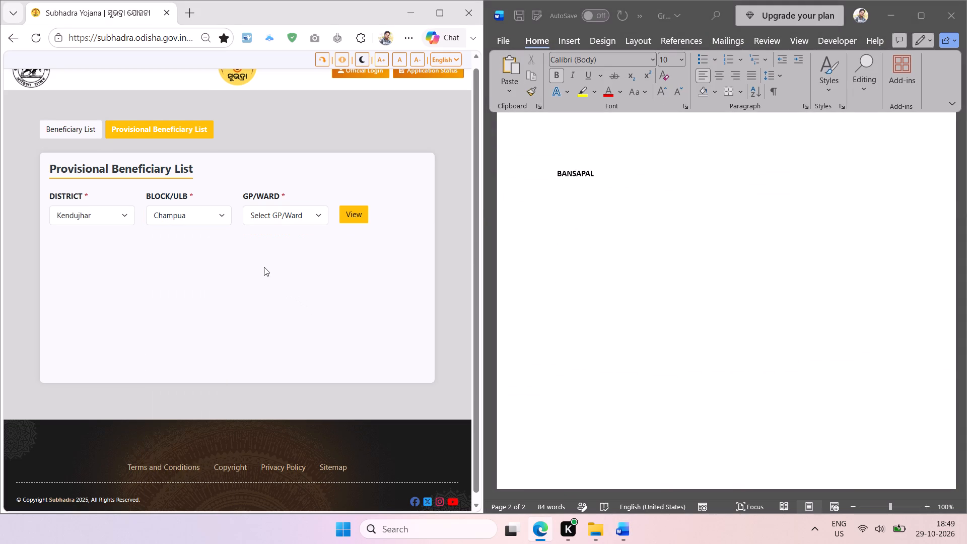
pyautogui.press('shift+super+t')
pyautogui.moveTo(147, 206); pyautogui.dragTo(170, 215)
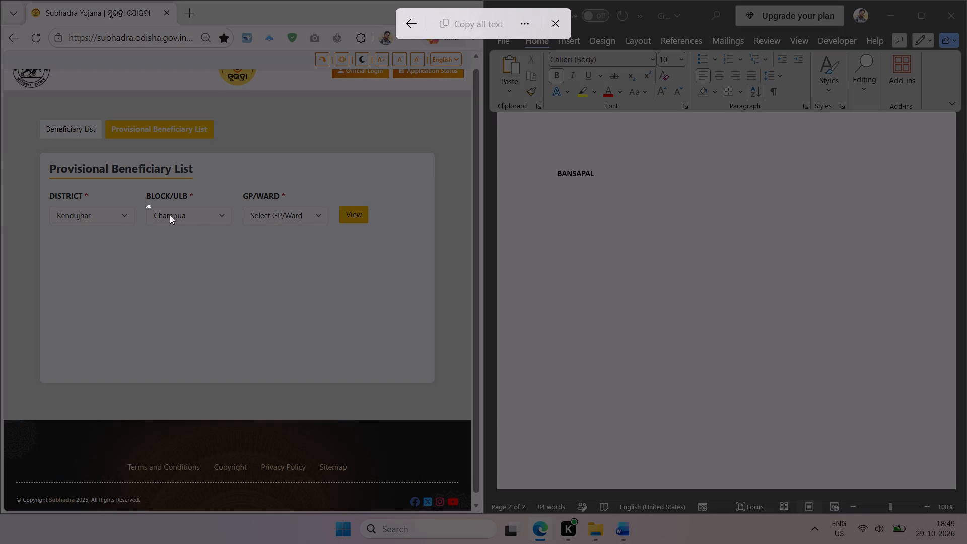
pyautogui.moveTo(170, 215); pyautogui.dragTo(201, 252)
pyautogui.click(465, 26)
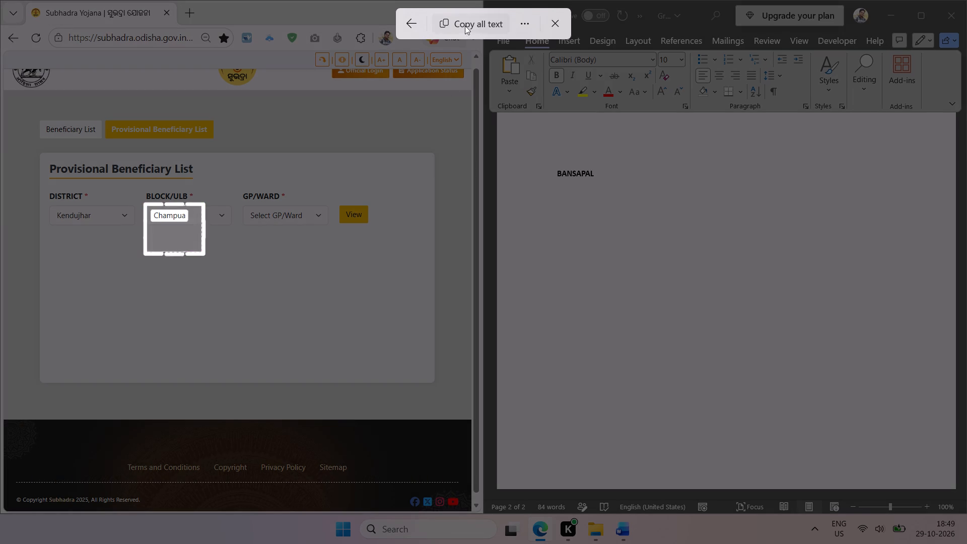
pyautogui.click(563, 164)
pyautogui.doubleClick(584, 174)
pyautogui.hotkey('ctrl', 'v')
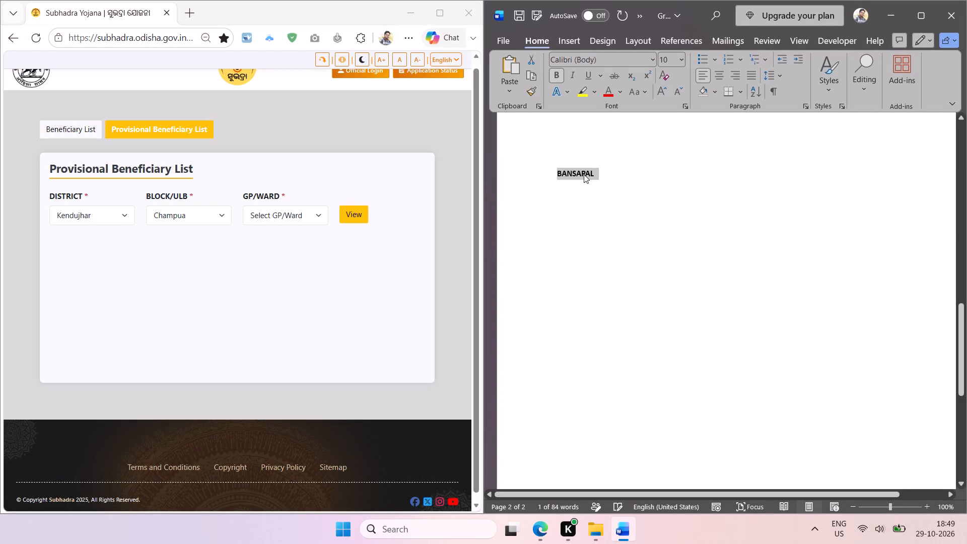
pyautogui.hotkey('shift', 'F3')
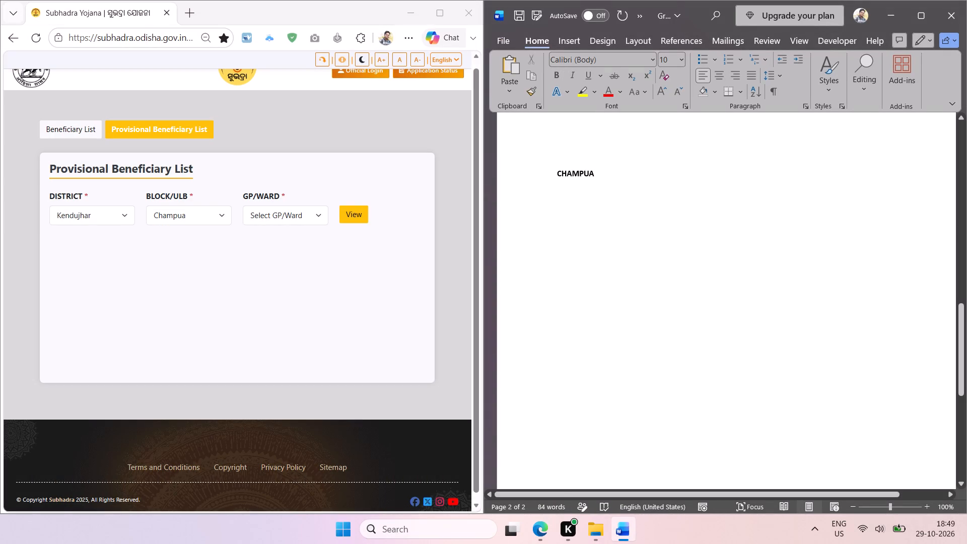
pyautogui.press('Return')
# Capture Champua's Gram Panchayat names from Badanai to Sadangi as text and paste them under the CHAMPUA heading.
pyautogui.click(201, 215)
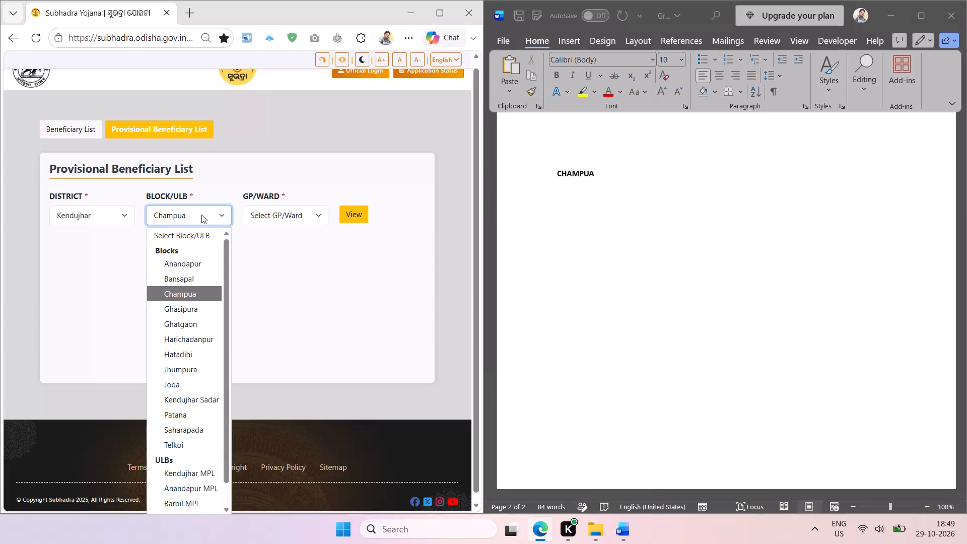
pyautogui.click(192, 287)
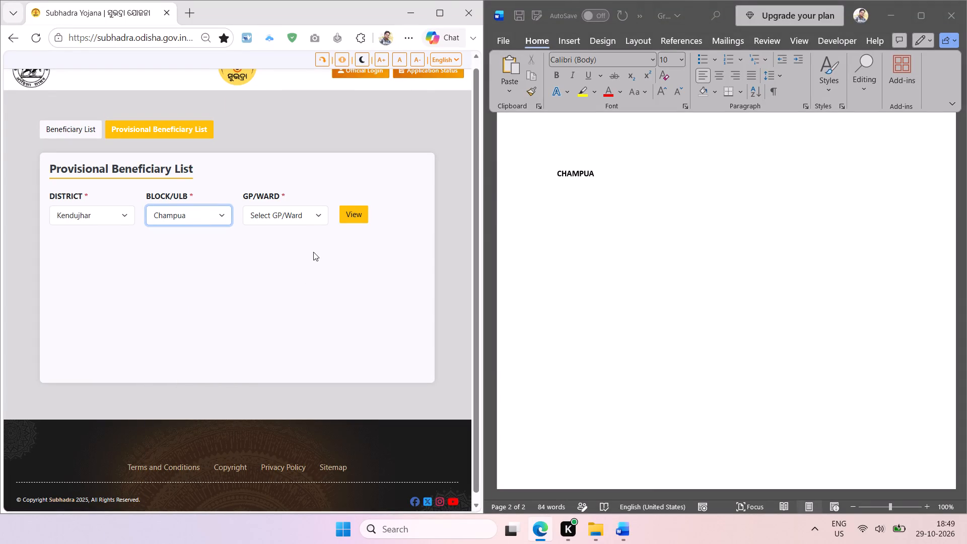
pyautogui.click(316, 222)
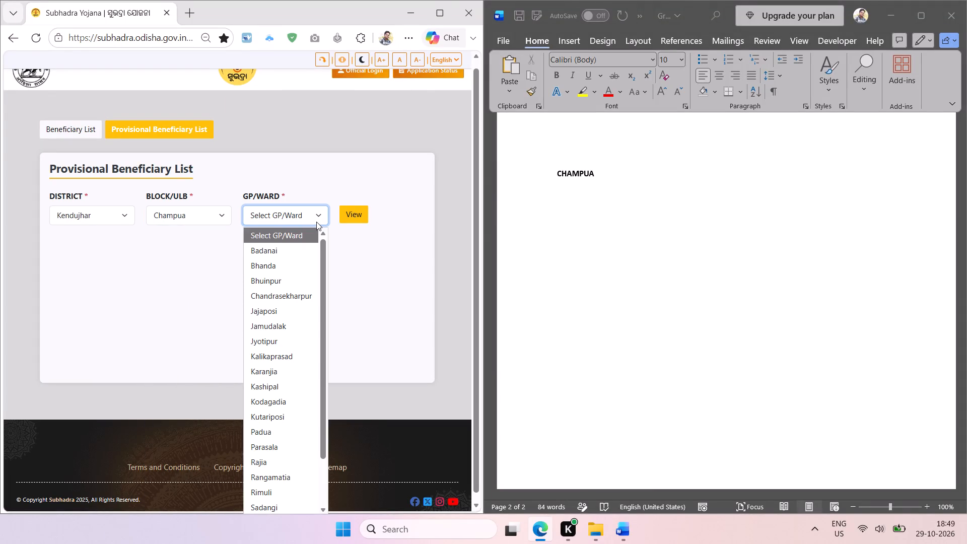
pyautogui.press('shift+super+t')
pyautogui.moveTo(246, 245); pyautogui.dragTo(318, 517)
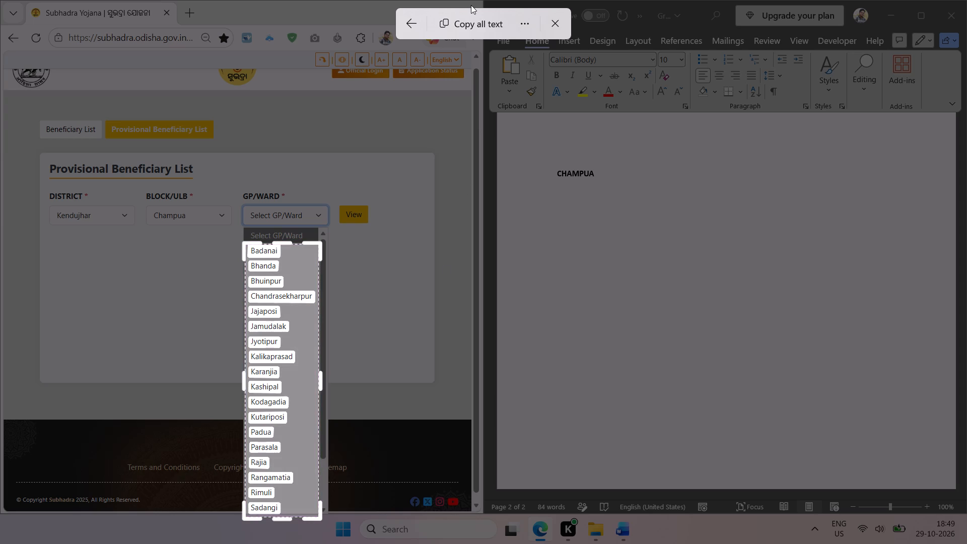
pyautogui.click(460, 29)
pyautogui.click(593, 209)
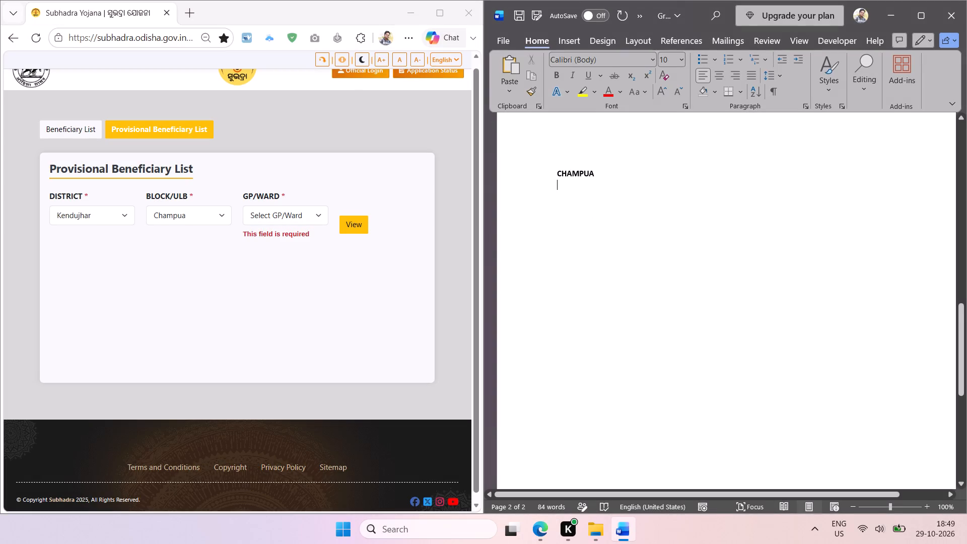
pyautogui.hotkey('ctrl', 'v')
pyautogui.press('Return')
pyautogui.press('Return')
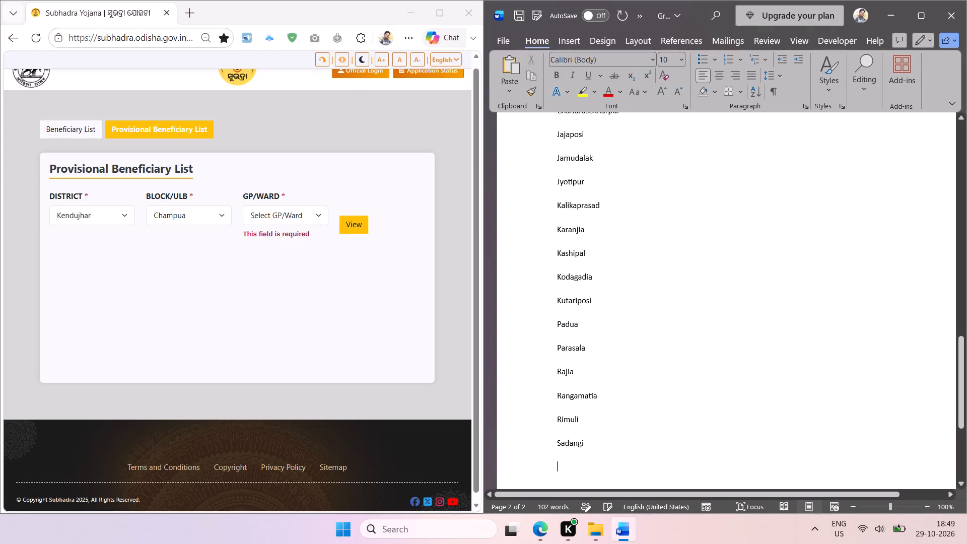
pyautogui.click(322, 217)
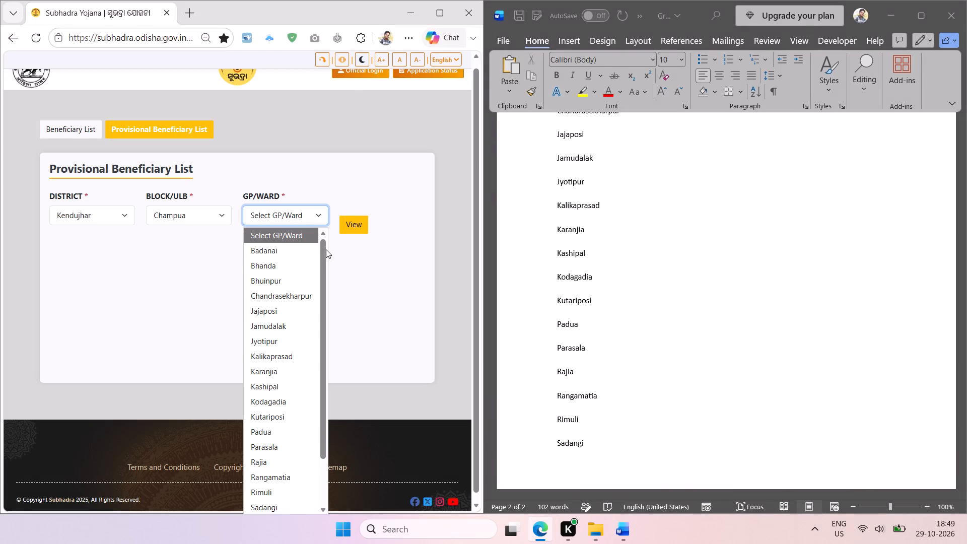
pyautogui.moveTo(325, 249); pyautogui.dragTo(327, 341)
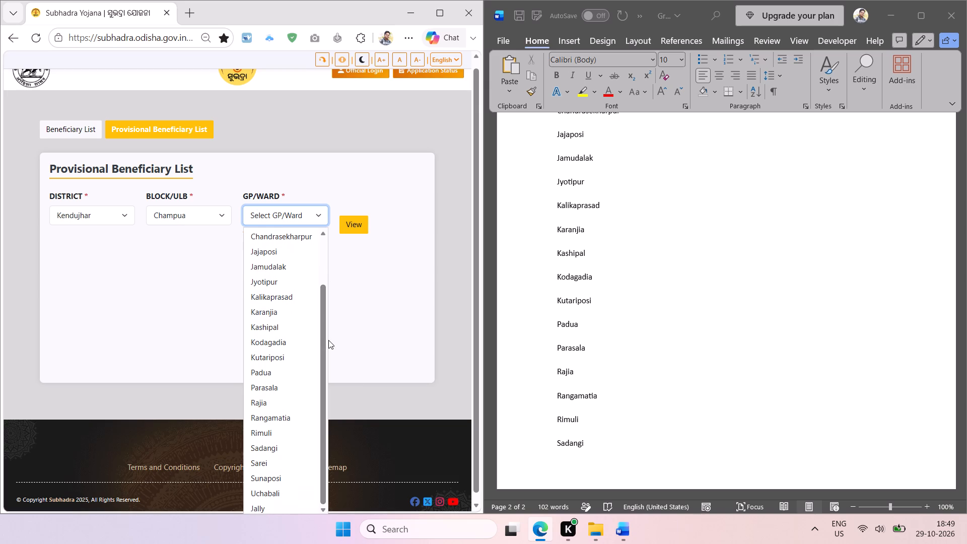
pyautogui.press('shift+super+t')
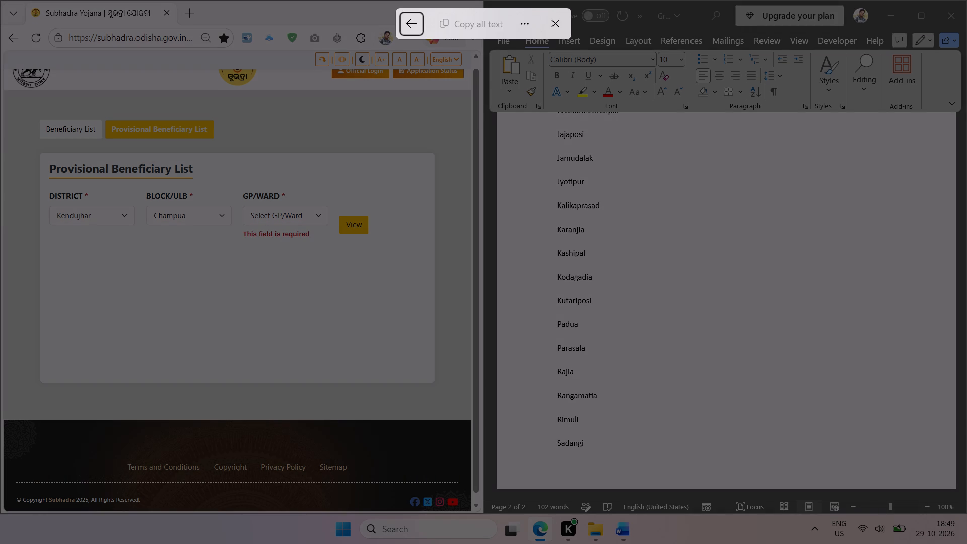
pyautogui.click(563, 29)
# Capture the last Champua Gram Panchayat names from Sadangi to Jally as text and paste them at the end of the list.
pyautogui.click(324, 215)
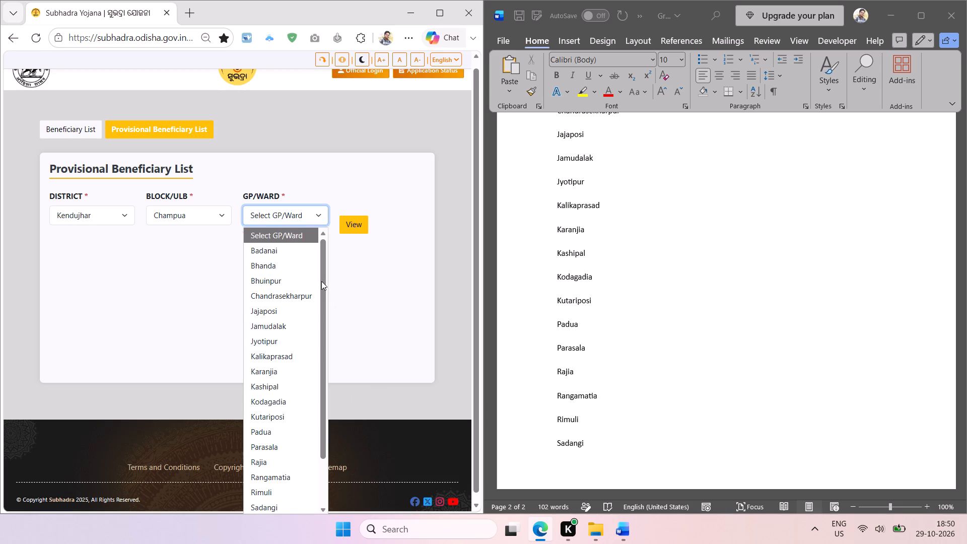
pyautogui.moveTo(321, 281); pyautogui.dragTo(334, 430)
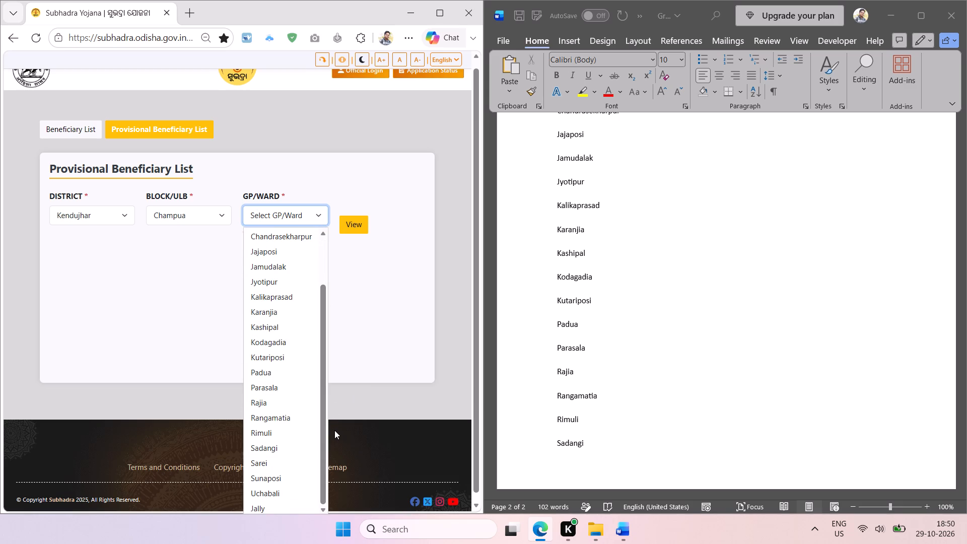
pyautogui.press('shift+super+t')
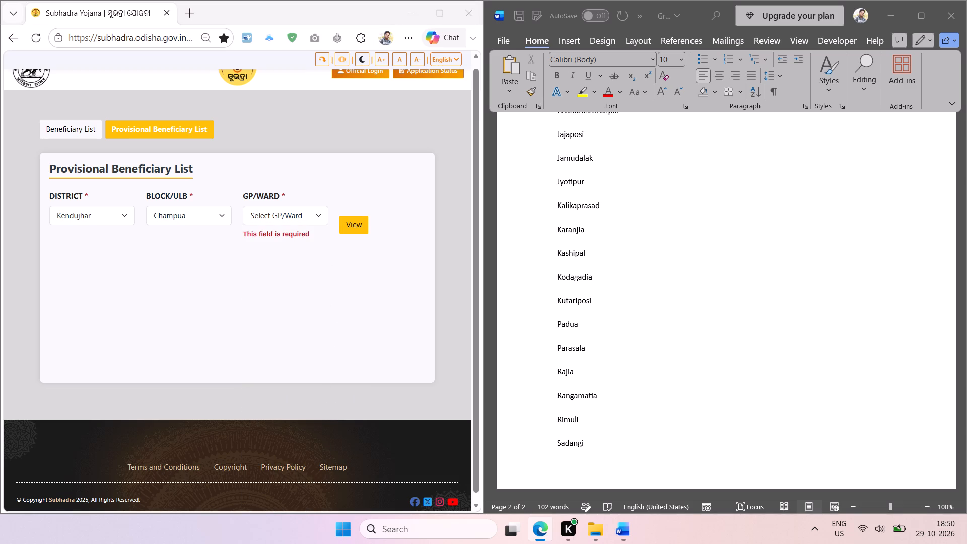
pyautogui.moveTo(245, 440); pyautogui.dragTo(299, 528)
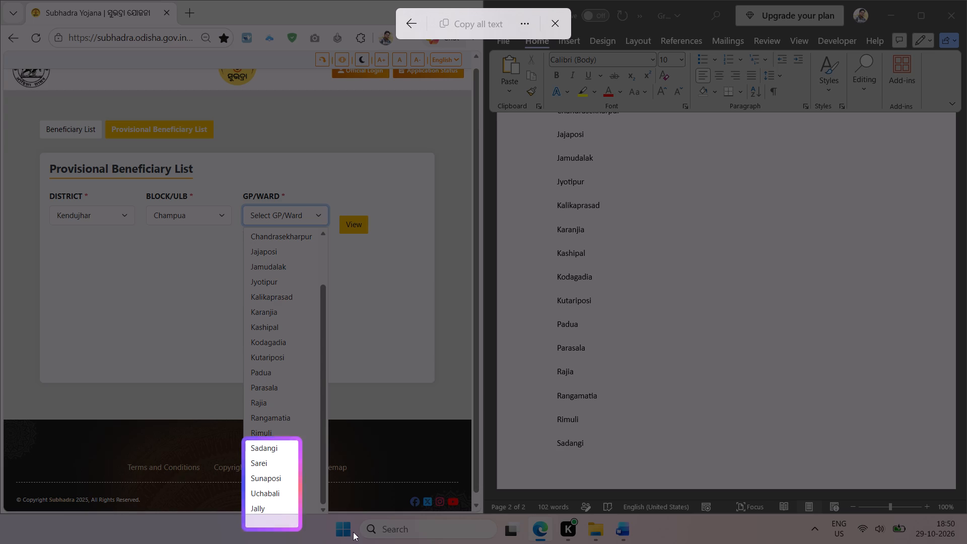
pyautogui.click(495, 23)
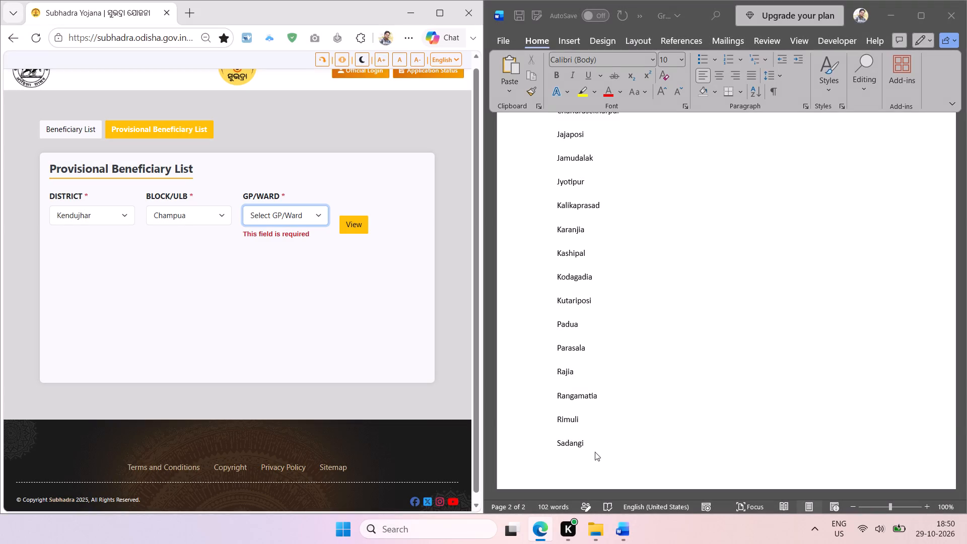
pyautogui.click(590, 453)
pyautogui.hotkey('ctrl', 'v')
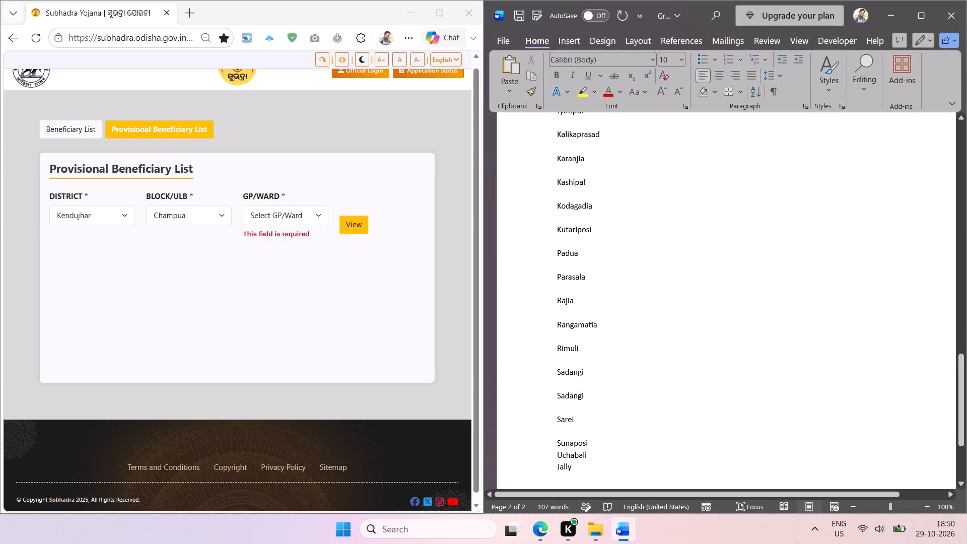
# Delete the duplicate Sadangi entry from the Champua list.
pyautogui.doubleClick(576, 395)
pyautogui.press('BackSpace')
# Delete the blank lines between the Gram Panchayat names from Sunaposi up to Rajia.
pyautogui.click(570, 414)
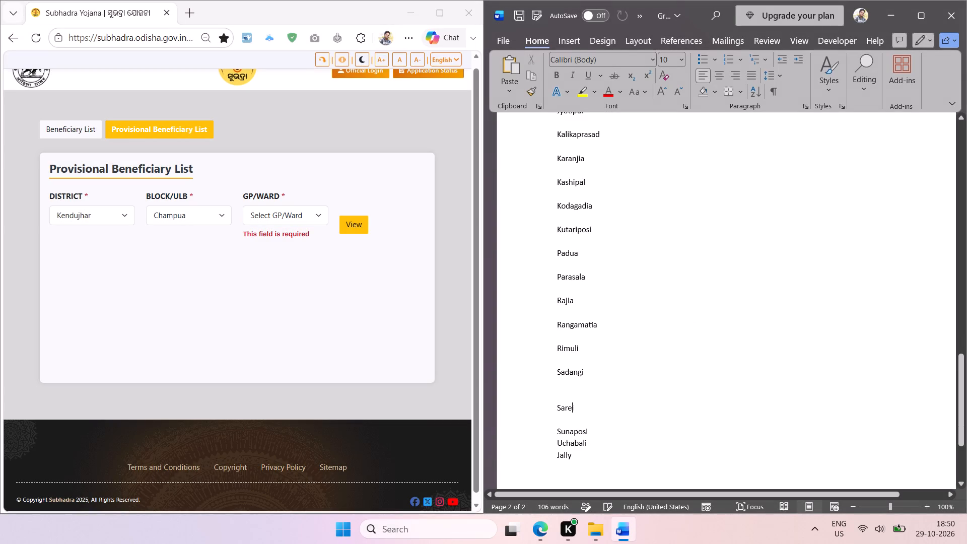
pyautogui.press('Down')
pyautogui.press('BackSpace')
pyautogui.press('Up')
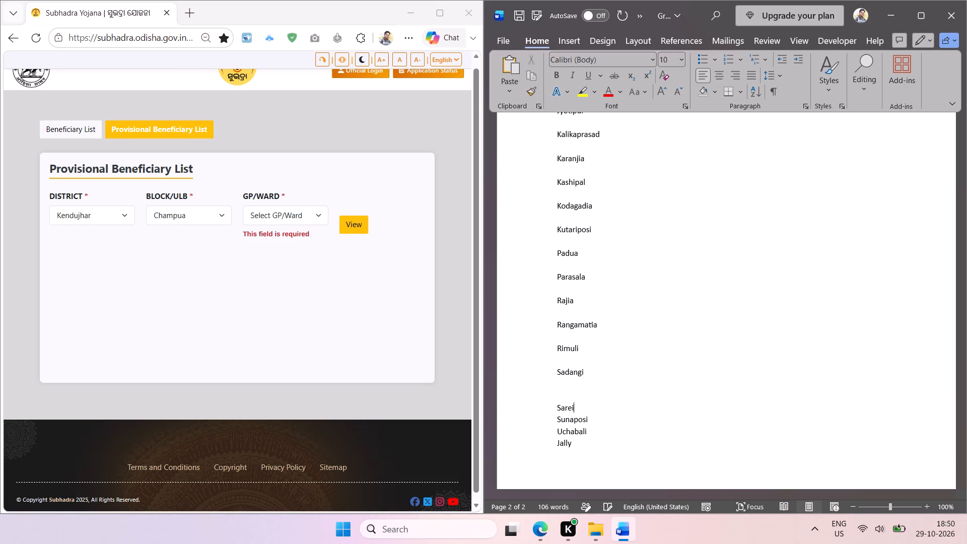
pyautogui.press('BackSpace')
pyautogui.press('BackSpace')
pyautogui.press('Up')
pyautogui.press('BackSpace')
pyautogui.press('Up')
pyautogui.press('BackSpace')
pyautogui.press('Up')
pyautogui.press('BackSpace')
# Delete the blank lines between the Champua Gram Panchayat names from Rajia up to Kalikaprasad.
pyautogui.press('Up')
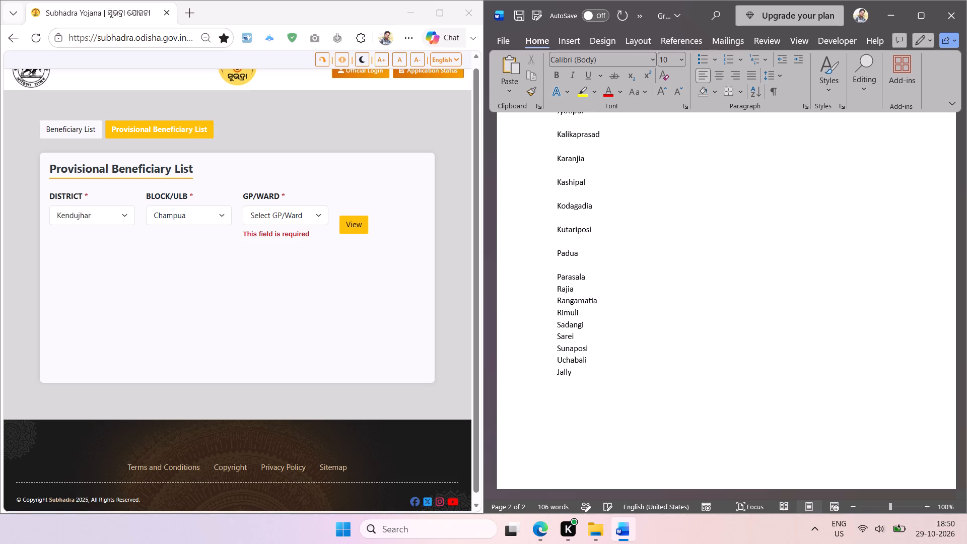
pyautogui.press('BackSpace')
pyautogui.press('Up')
pyautogui.press('BackSpace')
pyautogui.press('Up')
pyautogui.press('BackSpace')
pyautogui.press('Up')
pyautogui.press('BackSpace')
pyautogui.press('Up')
pyautogui.press('BackSpace')
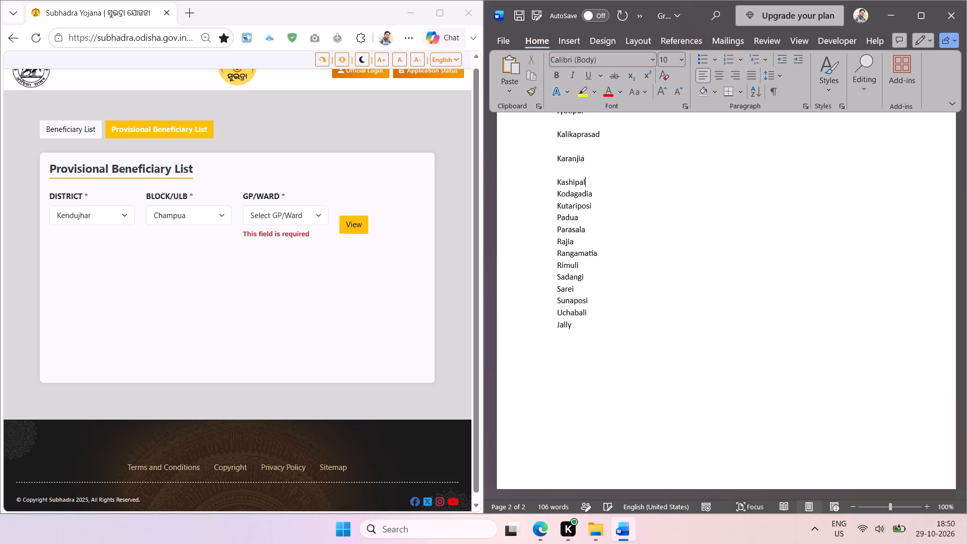
pyautogui.press('Up')
pyautogui.press('BackSpace')
pyautogui.press('Up')
pyautogui.press('BackSpace')
# Delete the remaining blank lines between the Champua names from Kalikaprasad up to Bhanda.
pyautogui.scroll(3, 636, 420)
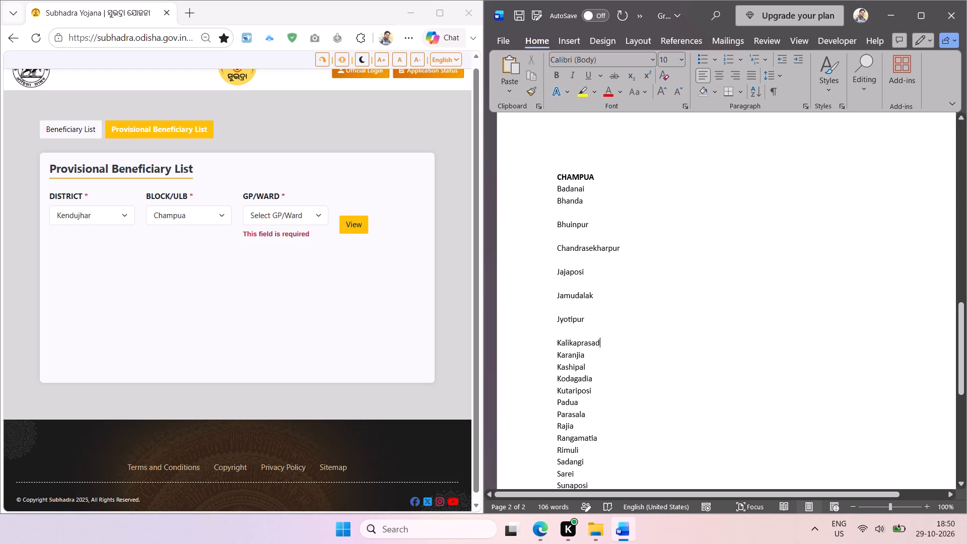
pyautogui.rightClick(636, 420)
pyautogui.press('Up')
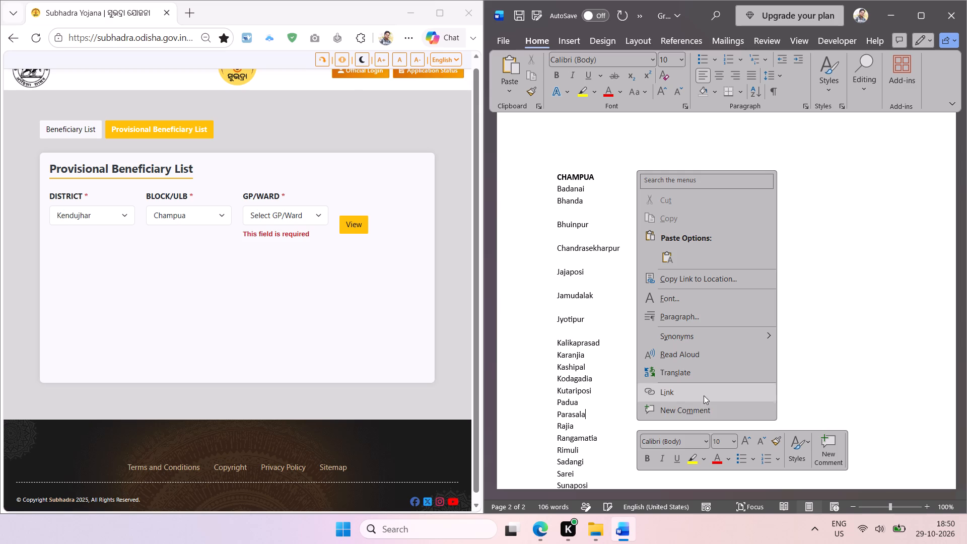
pyautogui.click(597, 338)
pyautogui.click(583, 323)
pyautogui.click(584, 335)
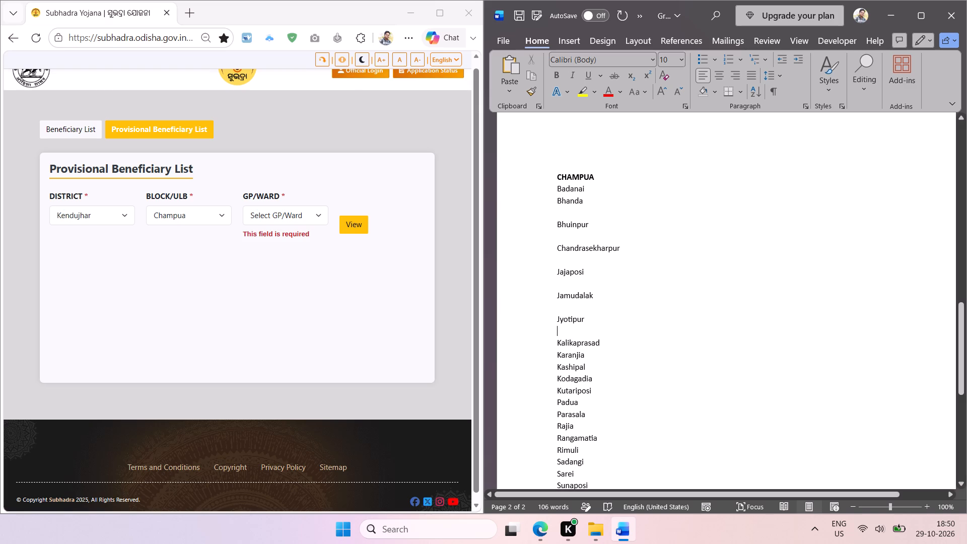
pyautogui.press('BackSpace')
pyautogui.press('Up')
pyautogui.press('BackSpace')
pyautogui.press('Up')
pyautogui.press('BackSpace')
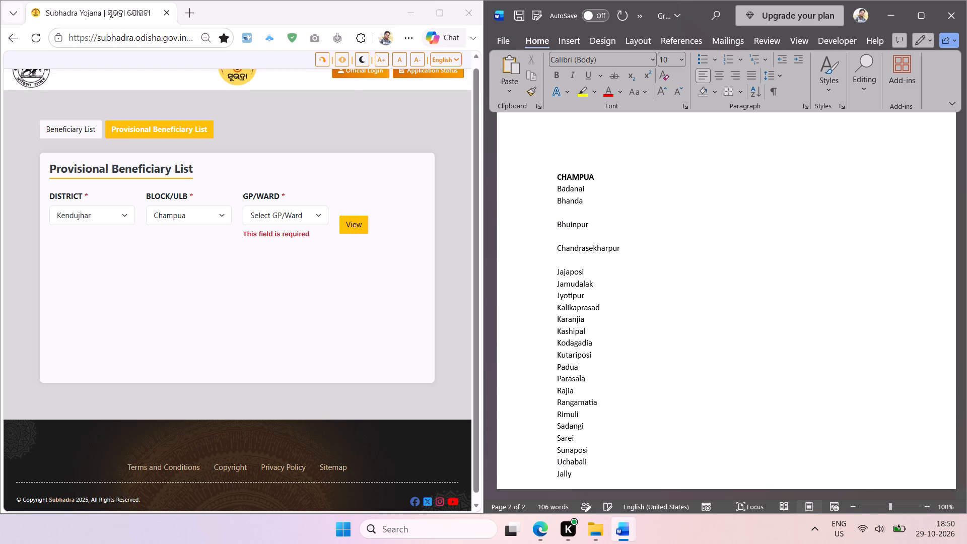
pyautogui.press('Up')
pyautogui.press('BackSpace')
pyautogui.press('Up')
pyautogui.press('BackSpace')
pyautogui.press('Up')
pyautogui.press('BackSpace')
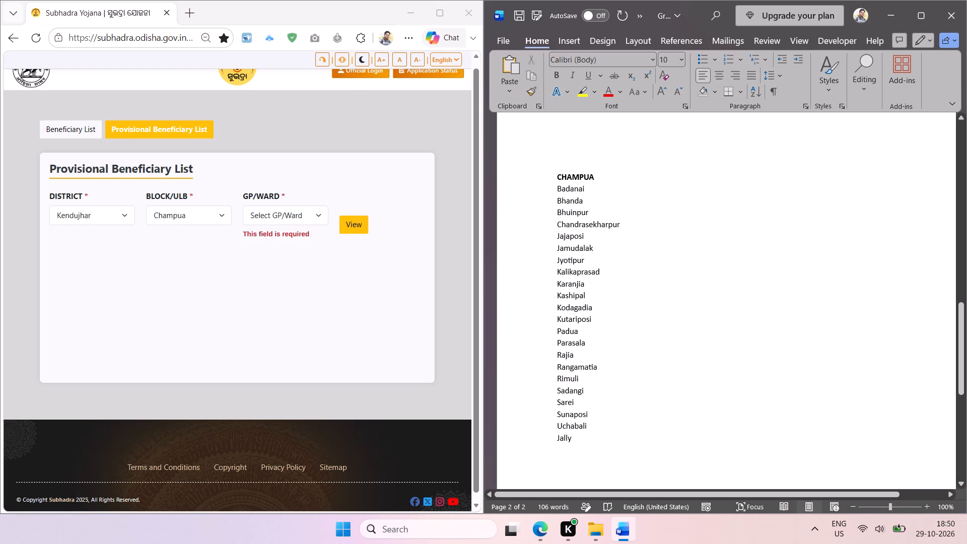
# Sort the Champua names from Badanai to Jally as text paragraphs in ascending order.
pyautogui.click(555, 187)
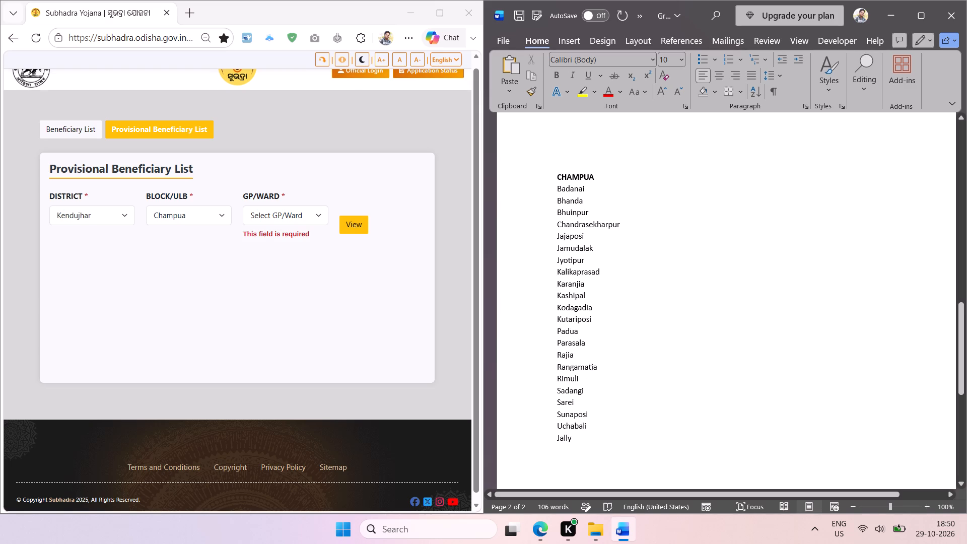
pyautogui.keyDown('shift'); pyautogui.click(575, 441); pyautogui.keyUp('shift')
pyautogui.click(750, 91)
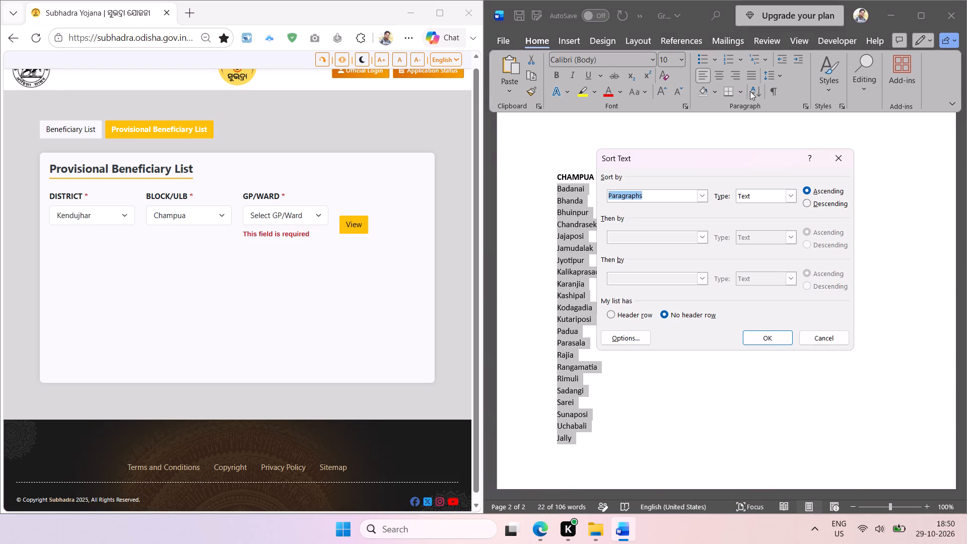
pyautogui.press('Return')
# Format the sorted Champua names as a numbered list and decrease the list's indent by one level.
pyautogui.click(728, 63)
pyautogui.click(782, 62)
pyautogui.click(652, 232)
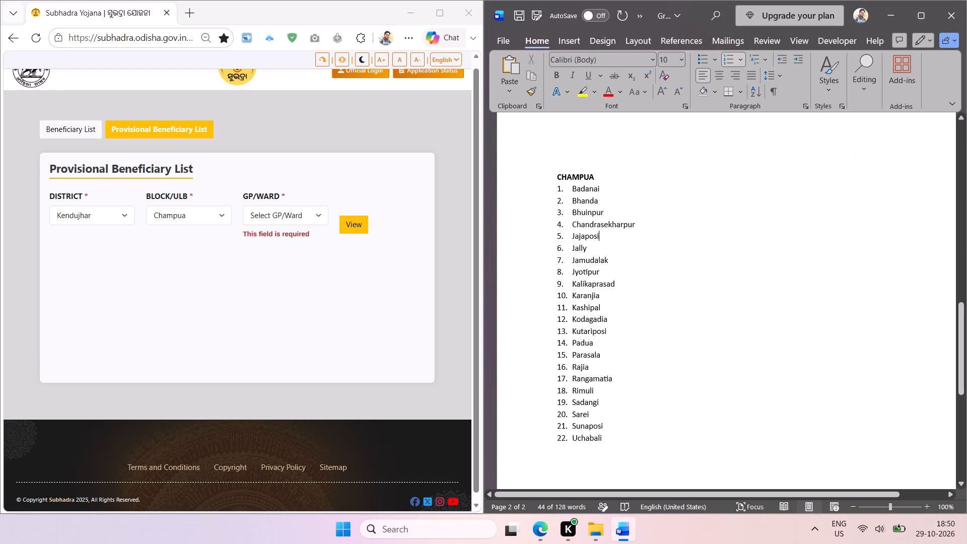
# Duplicate the CHAMPUA heading below the end of the numbered list, leaving one blank line between them.
pyautogui.doubleClick(576, 176)
pyautogui.hotkey('ctrl', 'c')
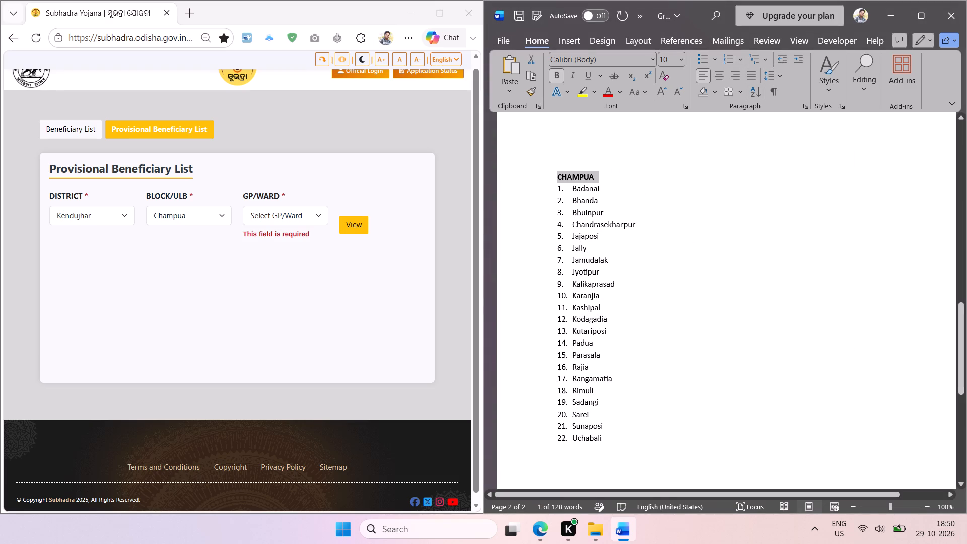
pyautogui.click(616, 432)
pyautogui.press('Return')
pyautogui.press('Return')
pyautogui.press('Return')
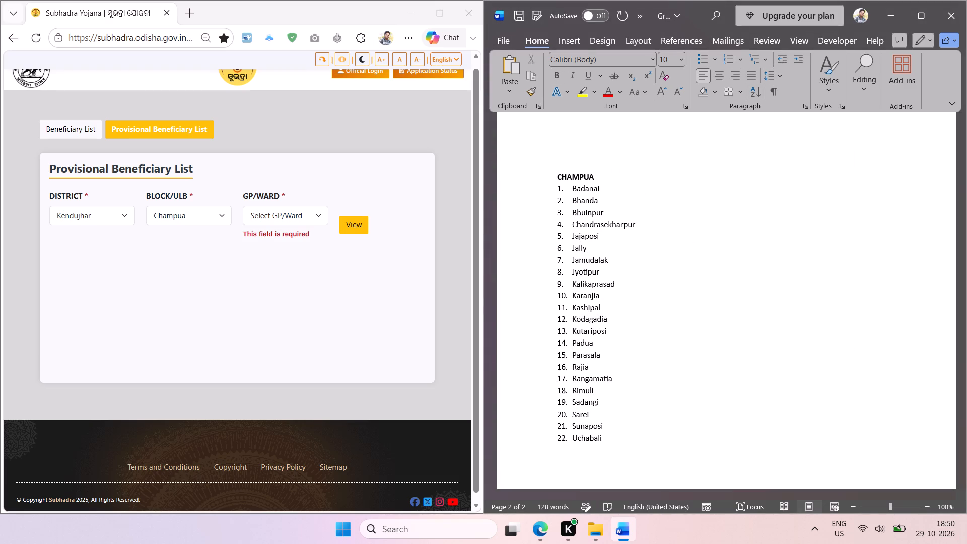
pyautogui.hotkey('ctrl', 'v')
# Set the website's block to Ghasipura and replace the duplicated CHAMPUA heading with the captured block name in uppercase.
pyautogui.scroll(-3, 616, 433)
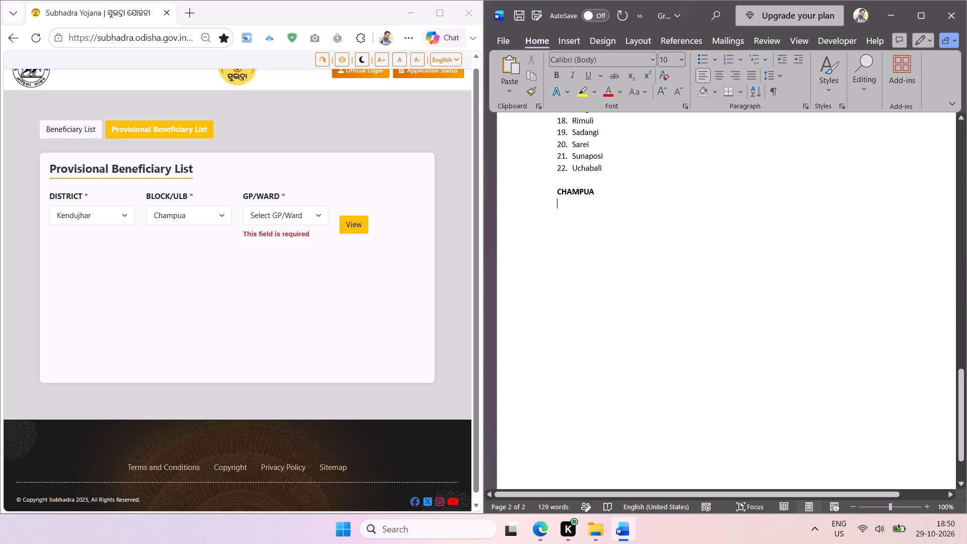
pyautogui.scroll(-2, 625, 424)
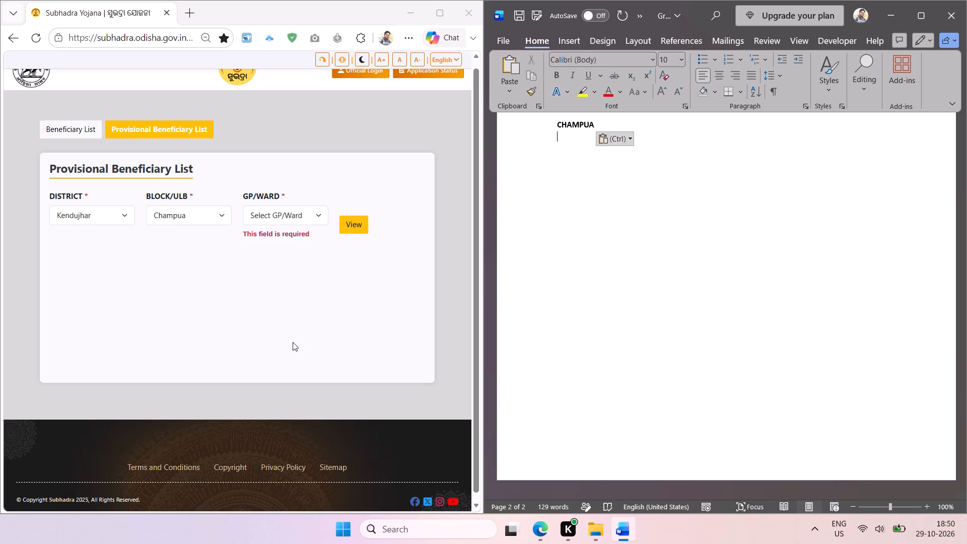
pyautogui.click(228, 216)
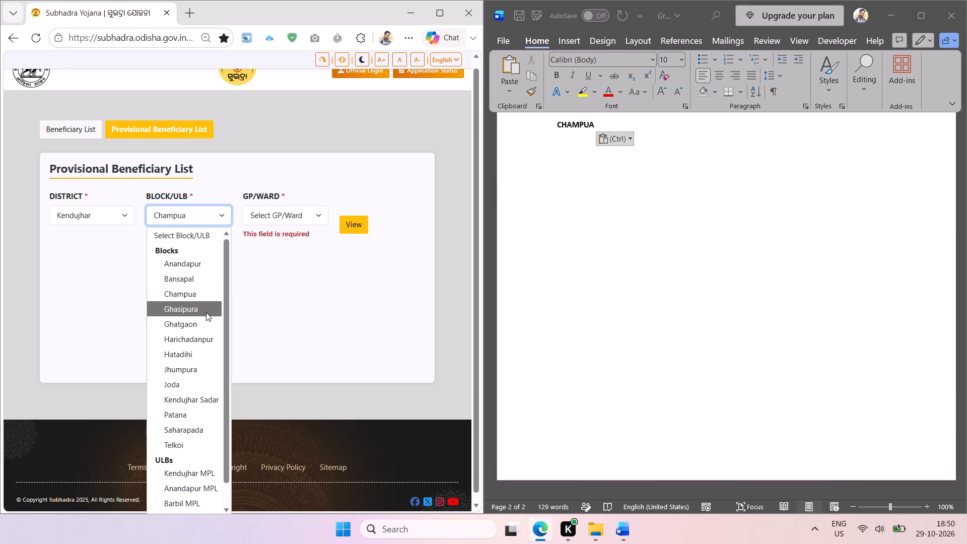
pyautogui.click(206, 312)
pyautogui.click(241, 299)
pyautogui.press('shift+super+t')
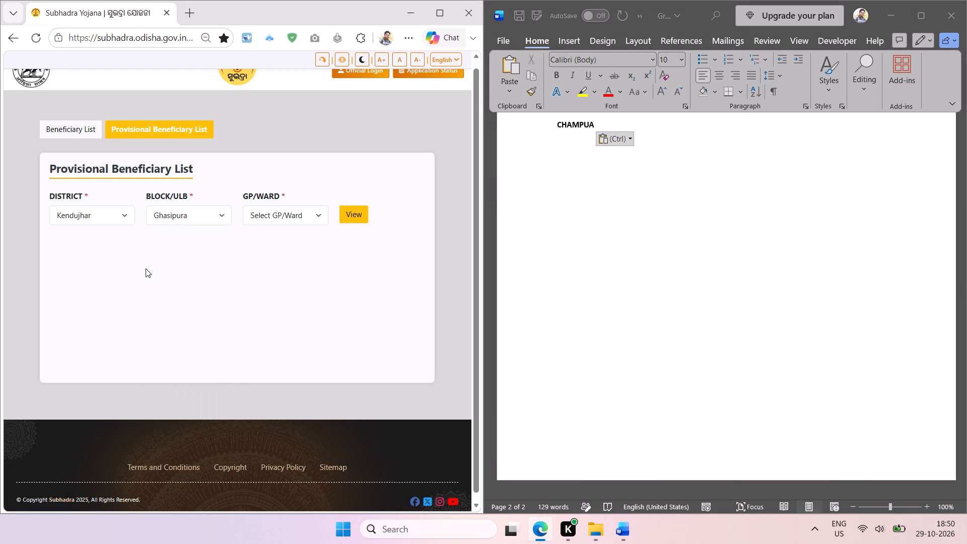
pyautogui.moveTo(150, 207); pyautogui.dragTo(203, 260)
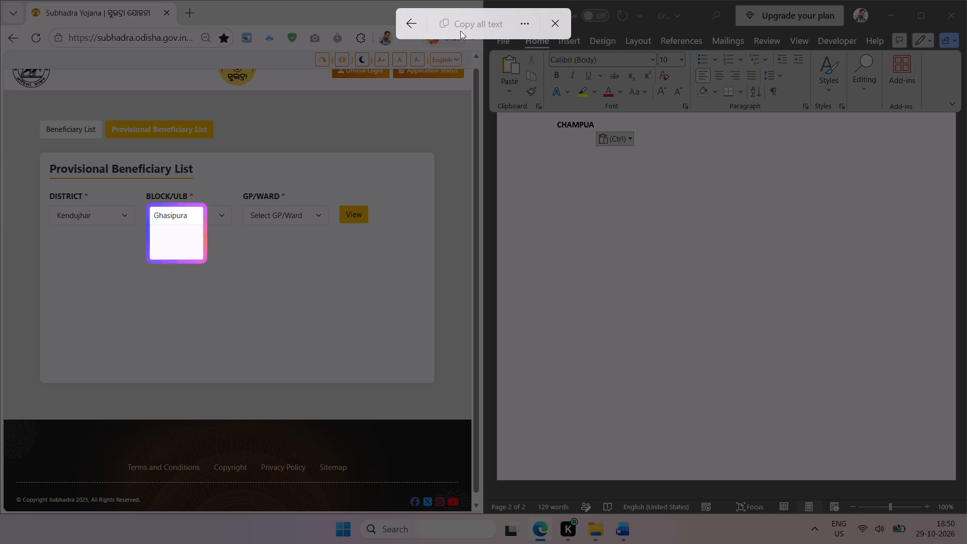
pyautogui.click(468, 25)
pyautogui.click(577, 139)
pyautogui.doubleClick(578, 124)
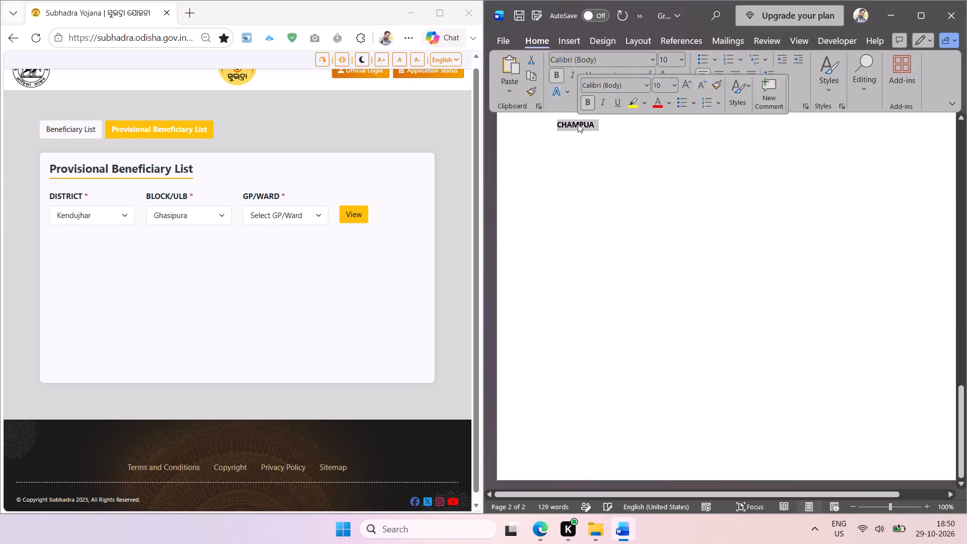
pyautogui.hotkey('ctrl', 'v')
pyautogui.hotkey('shift', 'F3')
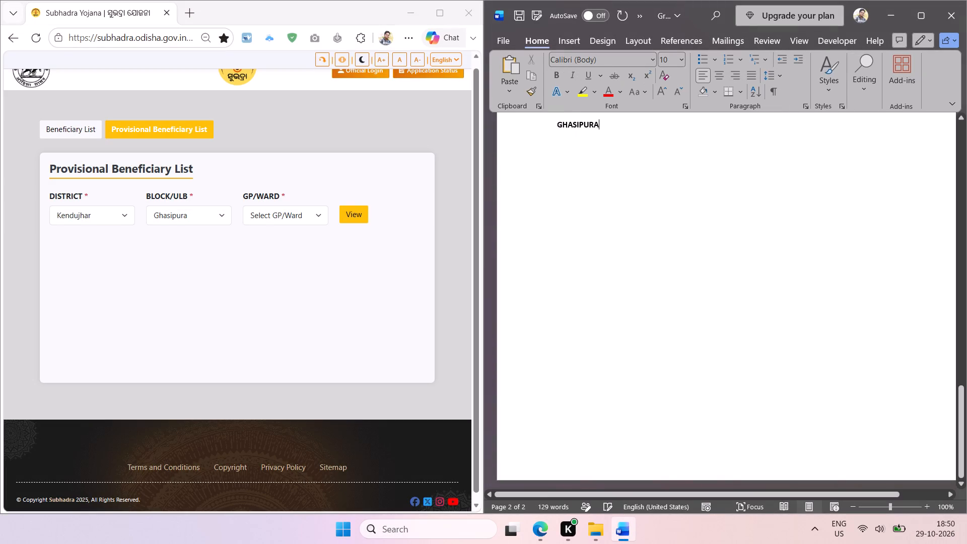
pyautogui.press('Return')
# Capture Ghasipura's Gram Panchayat names from Alati to Purana Bandhogada as text and paste them under the GHASIPURA heading.
pyautogui.click(323, 214)
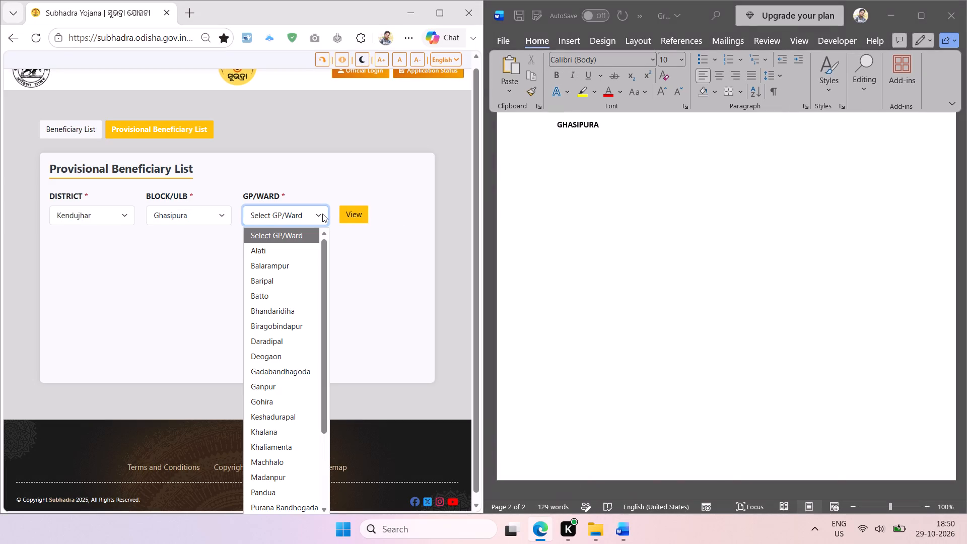
pyautogui.press('shift+super+t')
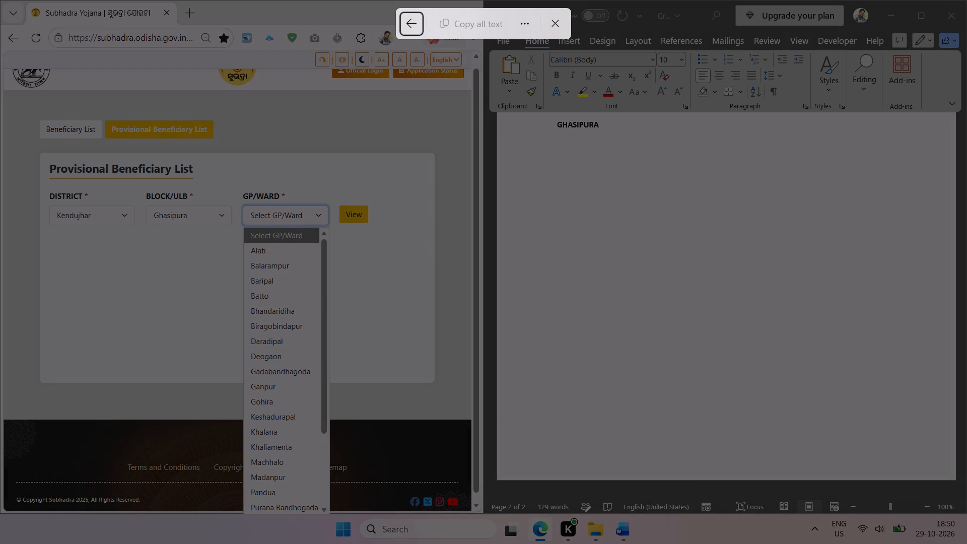
pyautogui.moveTo(244, 244); pyautogui.dragTo(335, 514)
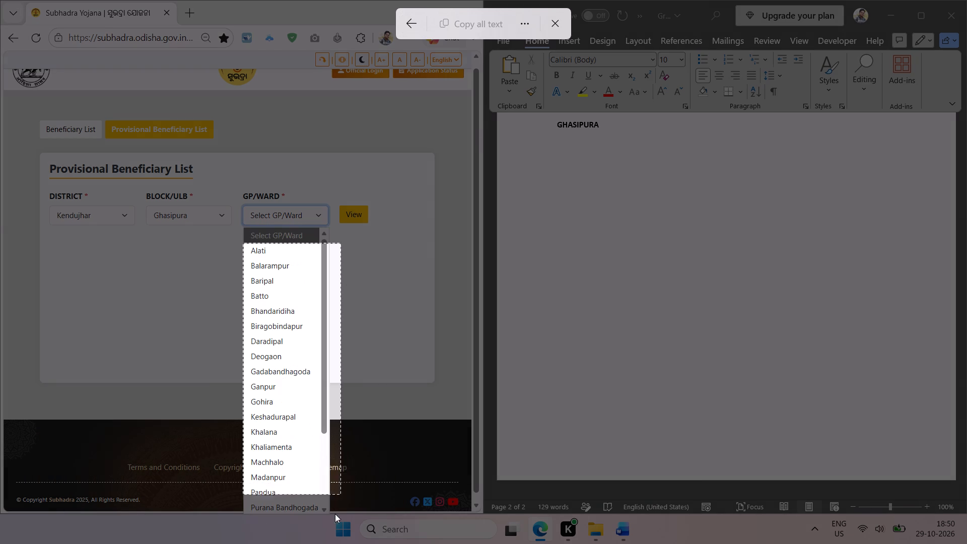
pyautogui.moveTo(335, 514); pyautogui.dragTo(321, 515)
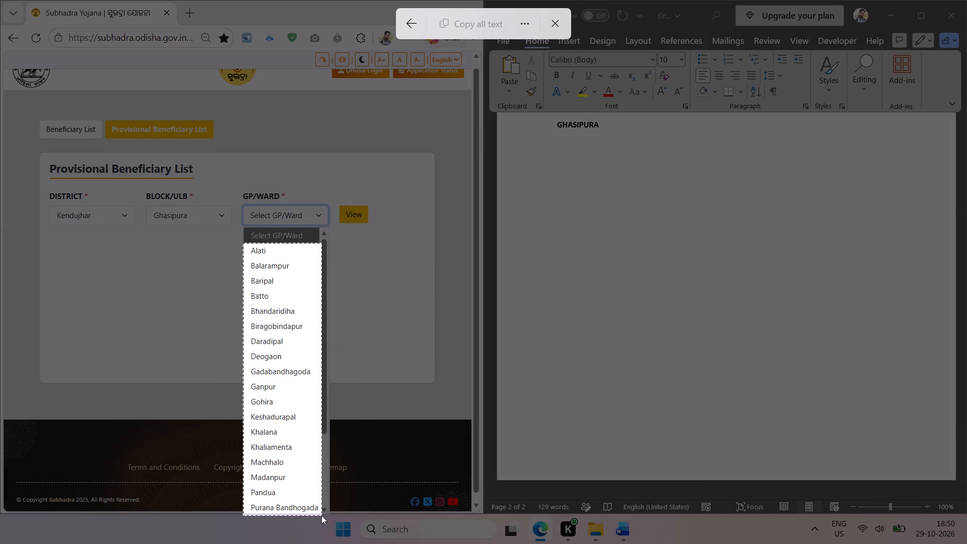
pyautogui.moveTo(321, 515); pyautogui.dragTo(321, 516)
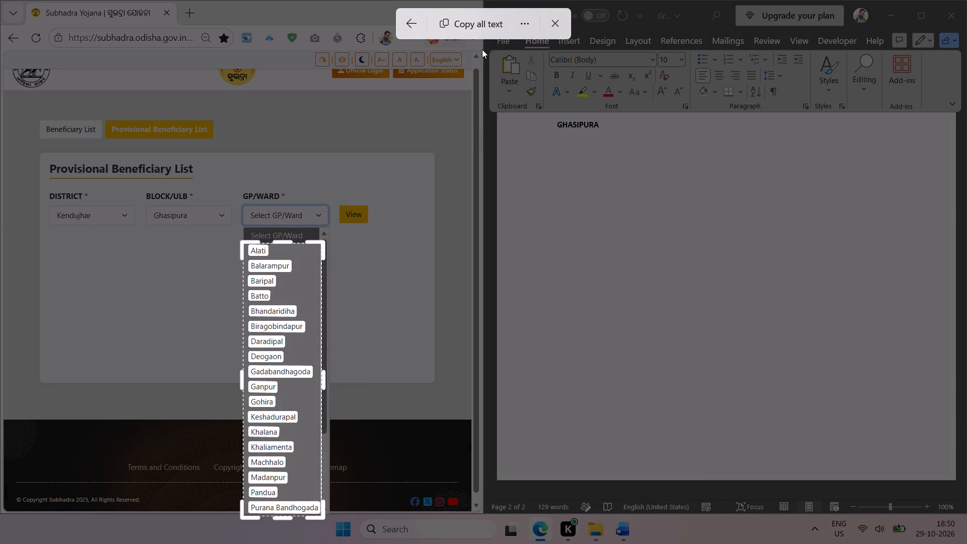
pyautogui.click(480, 27)
pyautogui.click(571, 146)
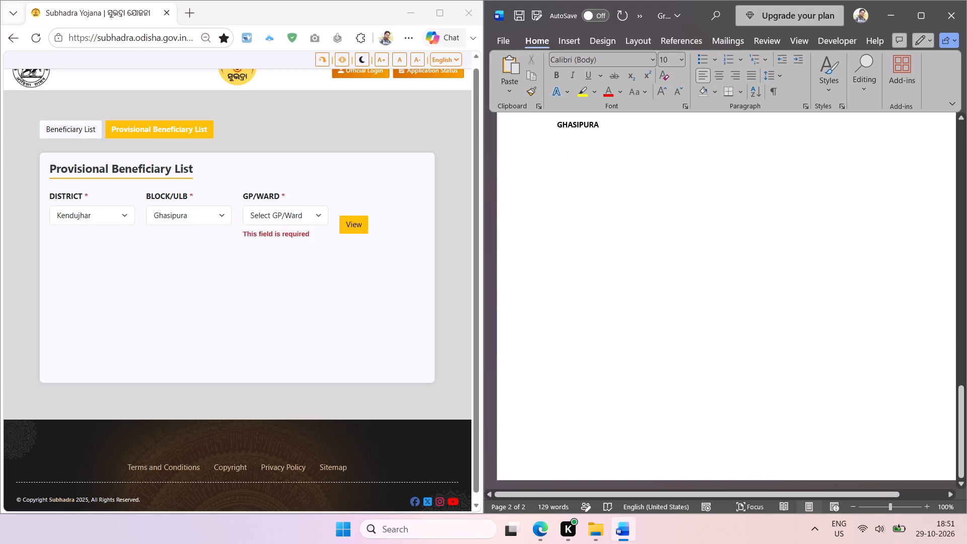
pyautogui.hotkey('ctrl', 'v')
pyautogui.press('Return')
pyautogui.press('Return')
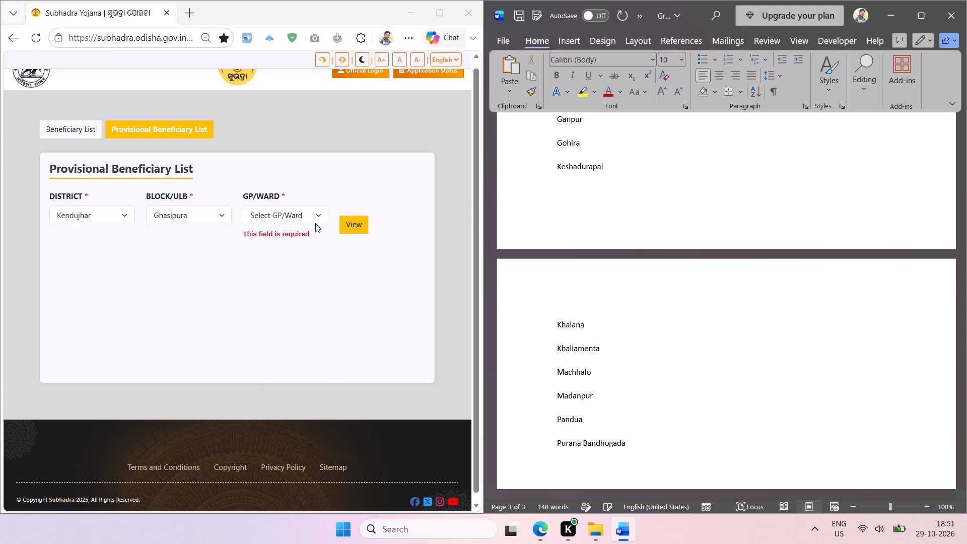
# Capture the last Ghasipura Gram Panchayat names from Purana Bandhogada to Taruan as text and paste them at the end of the list.
pyautogui.click(315, 220)
pyautogui.moveTo(324, 245); pyautogui.dragTo(323, 302)
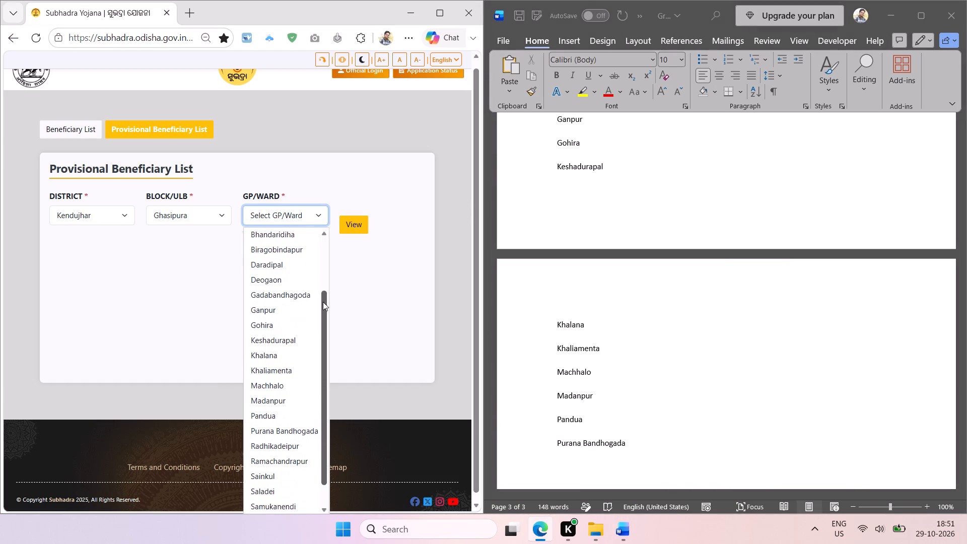
pyautogui.moveTo(323, 302); pyautogui.dragTo(322, 330)
pyautogui.press('shift+super+t')
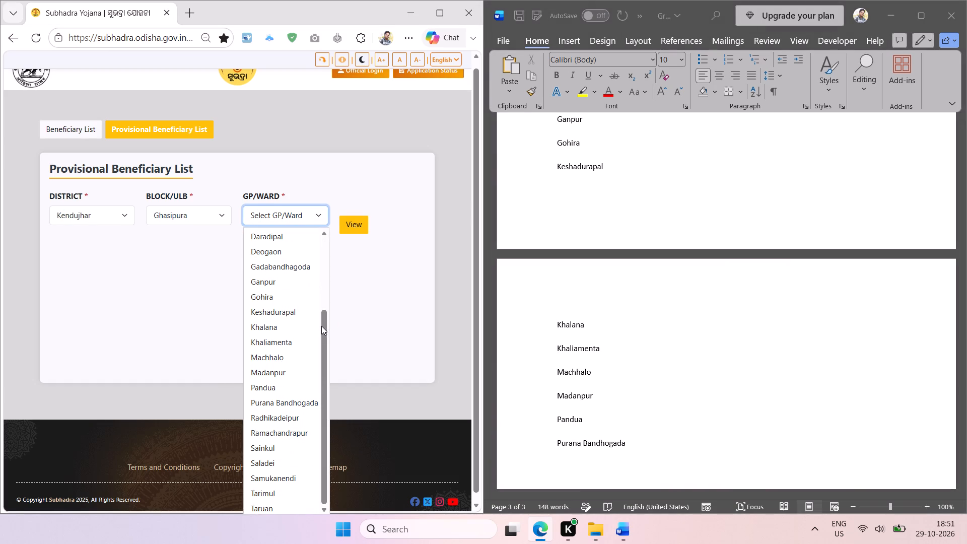
pyautogui.moveTo(247, 396); pyautogui.dragTo(329, 511)
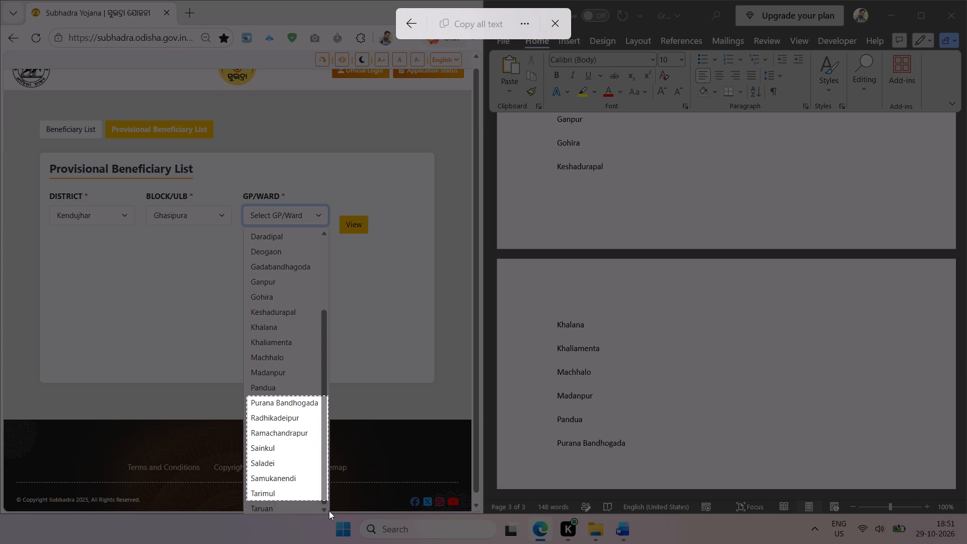
pyautogui.moveTo(329, 511); pyautogui.dragTo(329, 521)
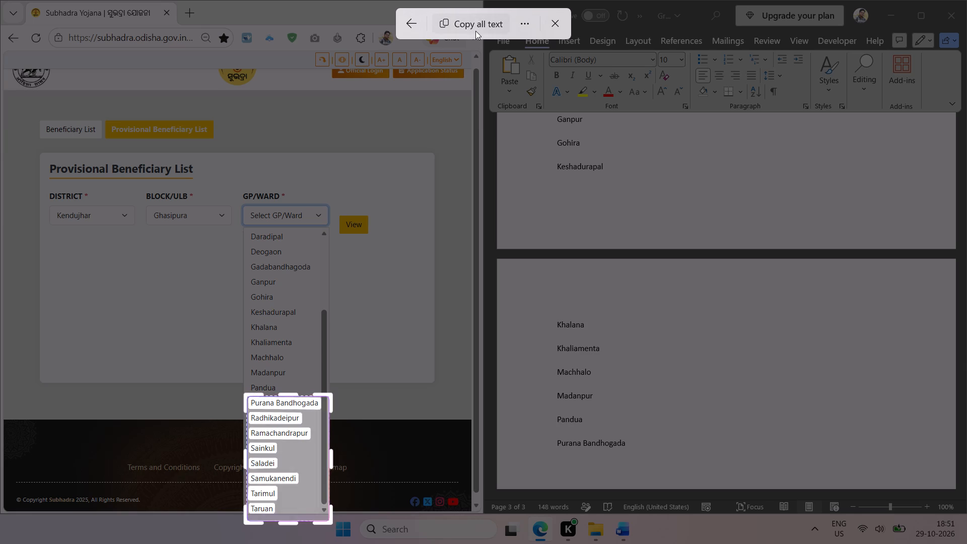
pyautogui.click(475, 29)
pyautogui.click(581, 449)
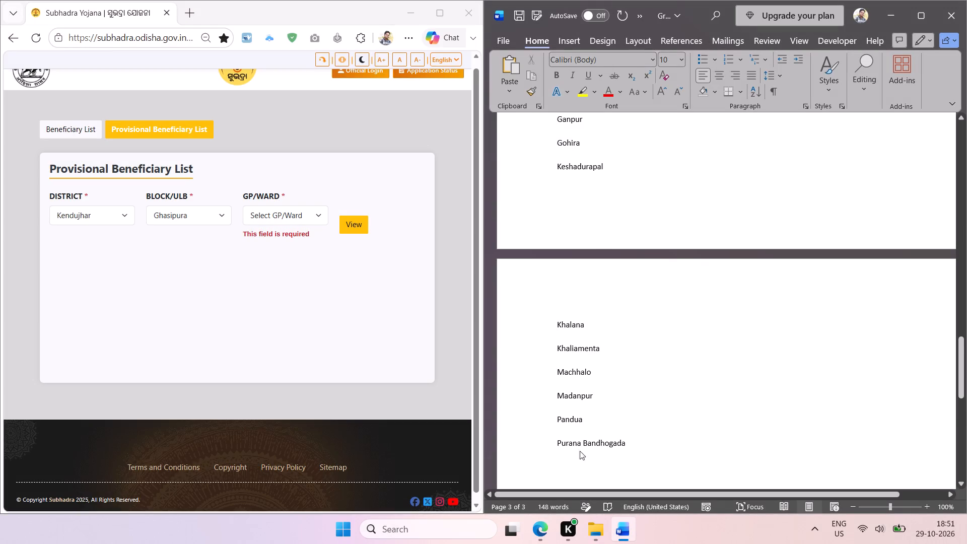
pyautogui.hotkey('ctrl', 'v')
# Delete the duplicate Purana Bandhogada entry and its leftover empty line from the Ghasipura list.
pyautogui.moveTo(633, 287); pyautogui.dragTo(558, 287)
pyautogui.press('BackSpace')
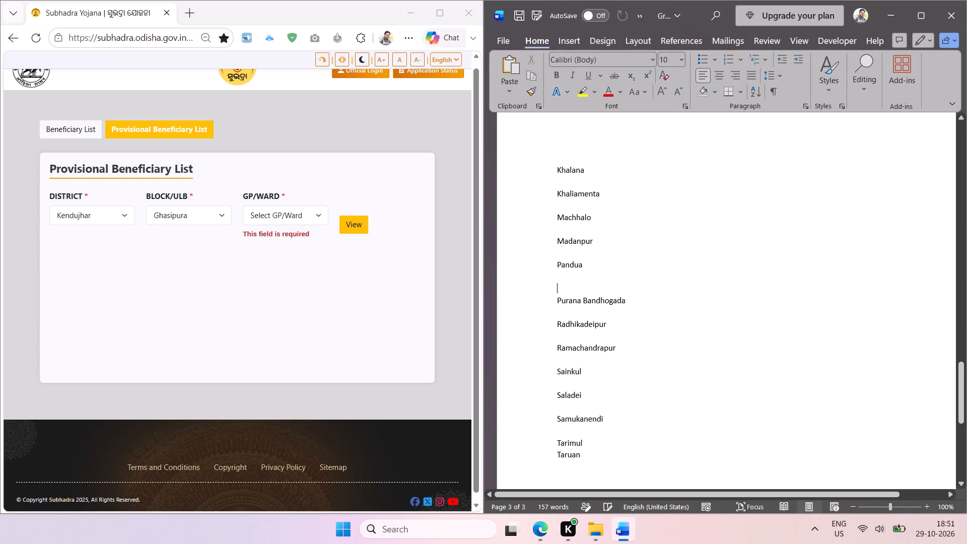
pyautogui.press('BackSpace')
# Remove the empty lines between the Ghasipura names from Tarimul back up to Purana Bandhogada.
pyautogui.click(574, 419)
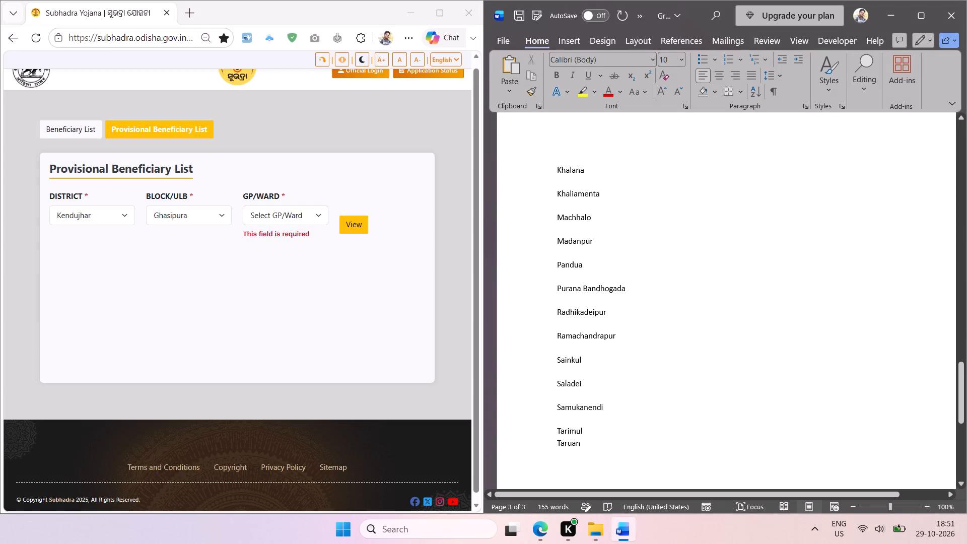
pyautogui.press('BackSpace')
pyautogui.press('Up')
pyautogui.press('BackSpace')
pyautogui.press('Up')
pyautogui.press('BackSpace')
pyautogui.press('Up')
pyautogui.press('BackSpace')
pyautogui.press('Up')
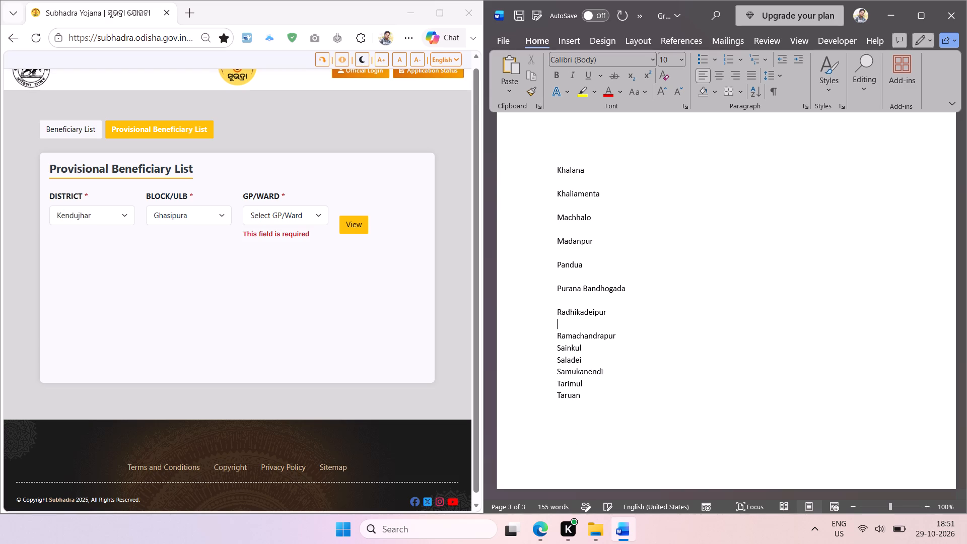
pyautogui.press('BackSpace')
pyautogui.press('Up')
pyautogui.press('BackSpace')
# Remove the empty lines between the Ghasipura names from Purana Bandhogada back up to Khalana.
pyautogui.press('Up')
pyautogui.press('BackSpace')
pyautogui.press('Up')
pyautogui.press('BackSpace')
pyautogui.press('Up')
pyautogui.press('BackSpace')
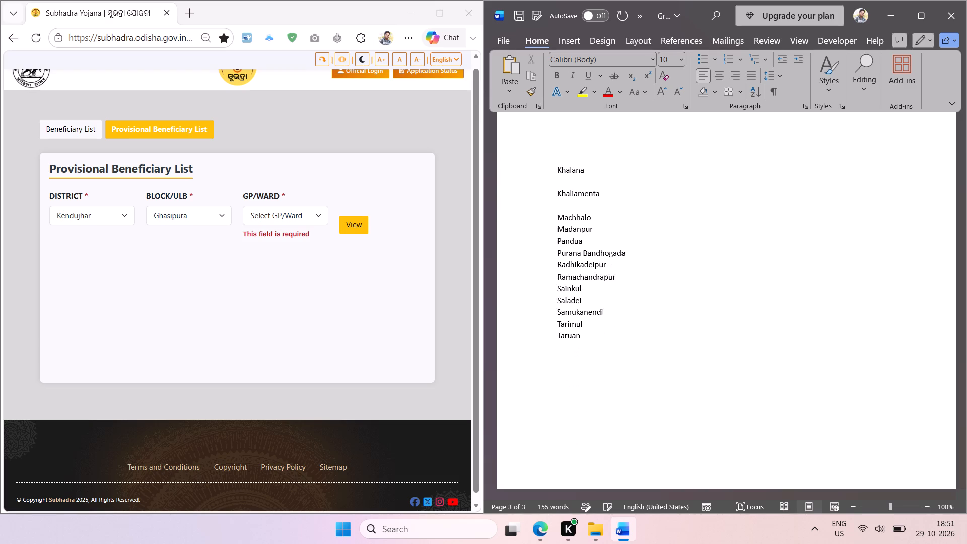
pyautogui.press('Up')
pyautogui.press('BackSpace')
pyautogui.press('Up')
pyautogui.press('BackSpace')
# Remove the empty lines between the Ghasipura names from Khalana back up to Gadabandhagoda.
pyautogui.scroll(2, 645, 421)
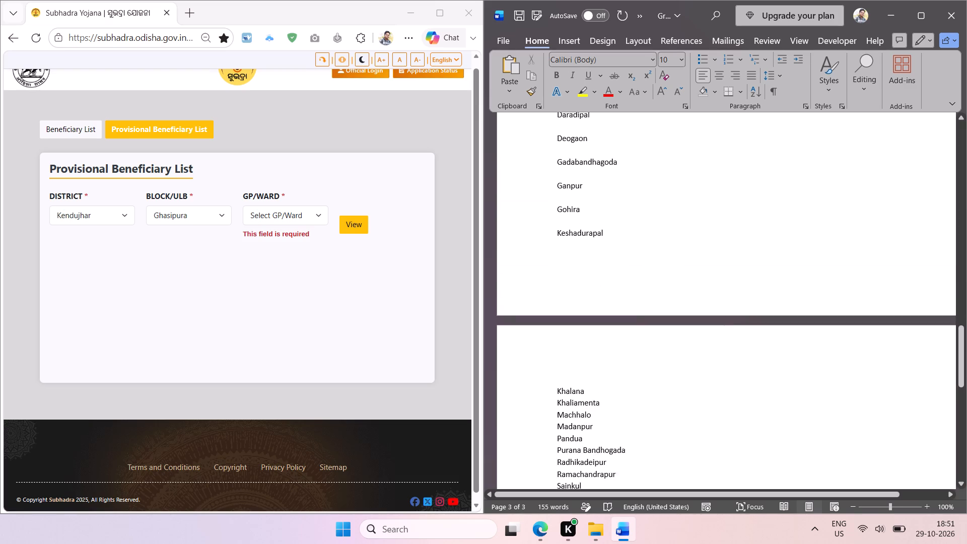
pyautogui.scroll(2, 645, 421)
pyautogui.press('Up')
pyautogui.press('Up')
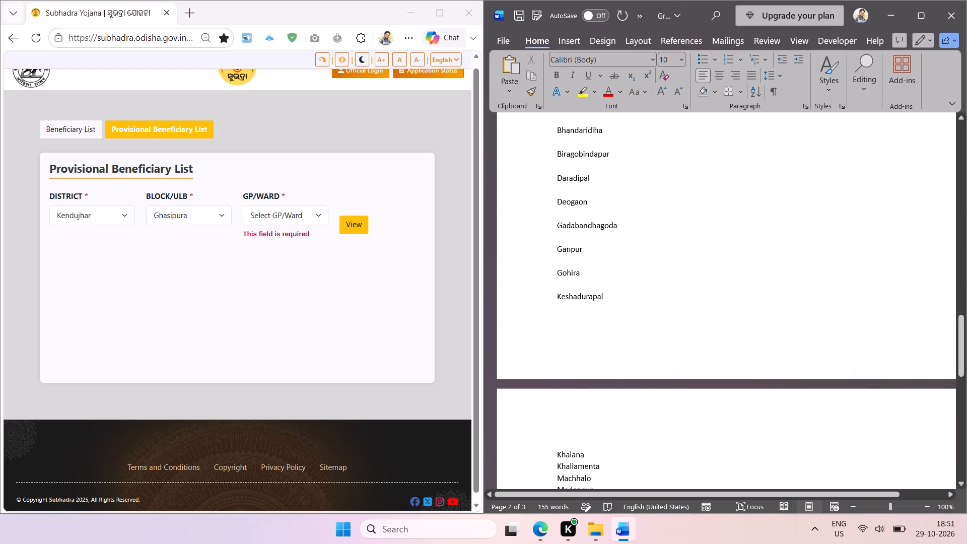
pyautogui.press('Down')
pyautogui.press('BackSpace')
pyautogui.press('Up')
pyautogui.press('BackSpace')
pyautogui.press('Up')
pyautogui.press('BackSpace')
pyautogui.press('Up')
pyautogui.press('BackSpace')
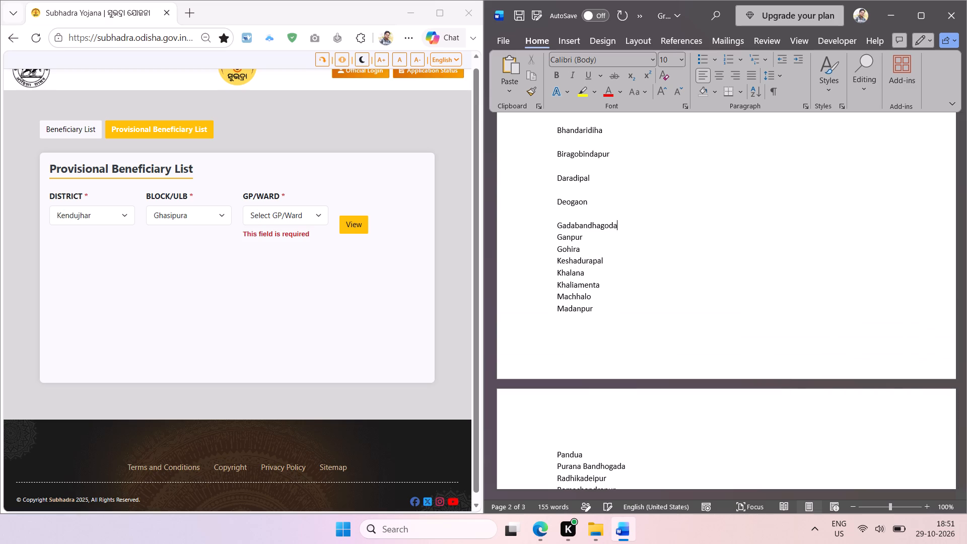
# Remove the empty lines between the Ghasipura names from Gadabandhagoda back up to Alati.
pyautogui.press('Up')
pyautogui.press('BackSpace')
pyautogui.press('Up')
pyautogui.press('BackSpace')
pyautogui.press('Up')
pyautogui.press('BackSpace')
pyautogui.press('Up')
pyautogui.press('BackSpace')
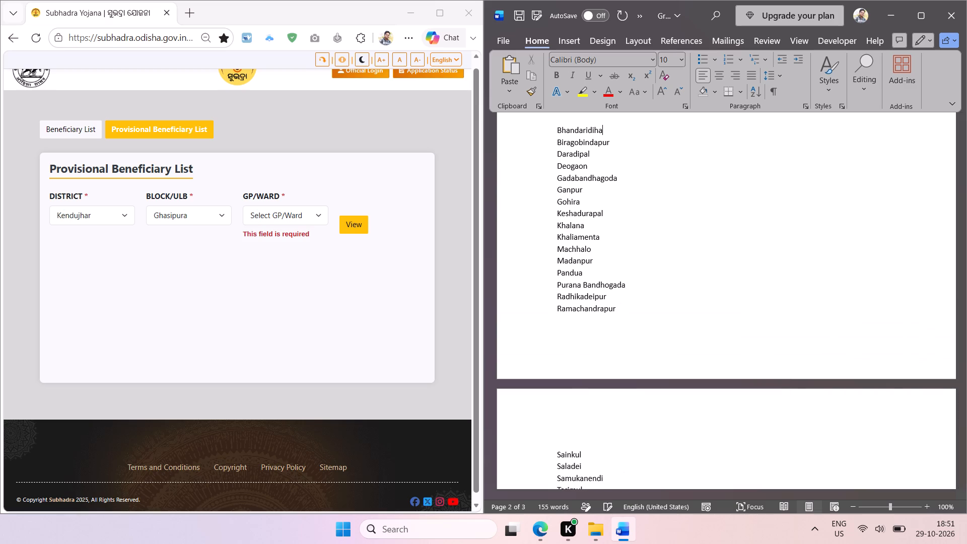
pyautogui.scroll(2, 645, 421)
pyautogui.press('Up')
pyautogui.press('BackSpace')
pyautogui.press('Up')
pyautogui.press('BackSpace')
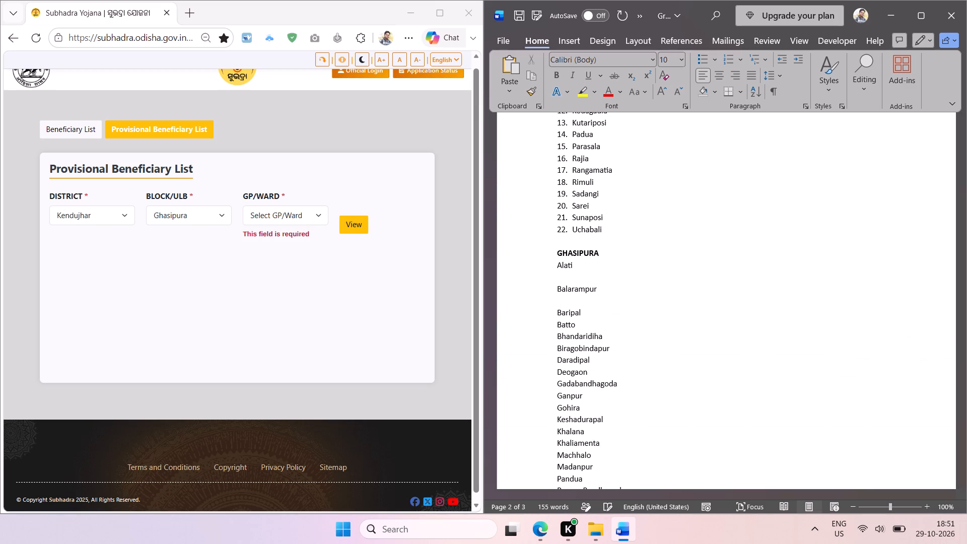
pyautogui.press('Up')
pyautogui.press('BackSpace')
pyautogui.press('Up')
pyautogui.press('BackSpace')
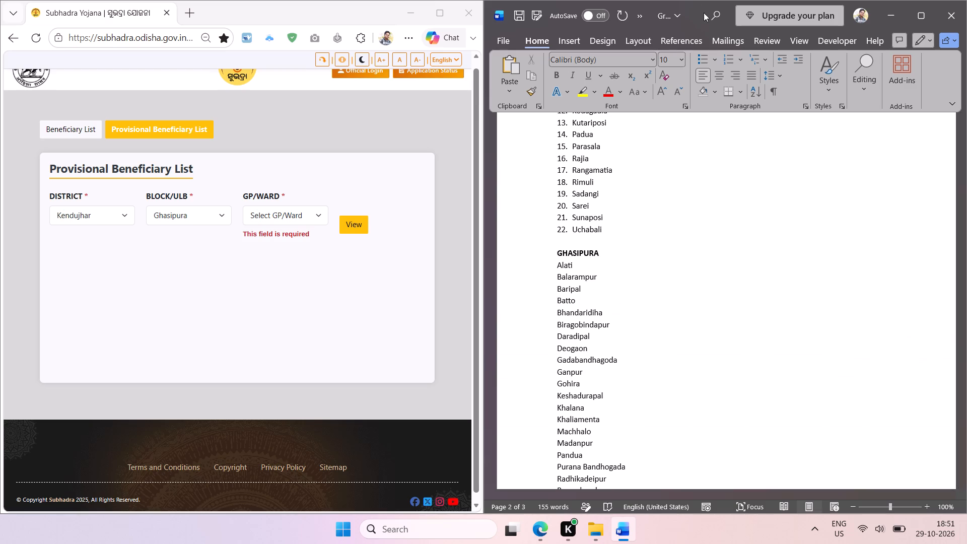
# Sort the Ghasipura names from Alati to Tarimul by paragraph text in ascending order with no header row.
pyautogui.scroll(-2, 704, 13)
pyautogui.scroll(-1, 644, 299)
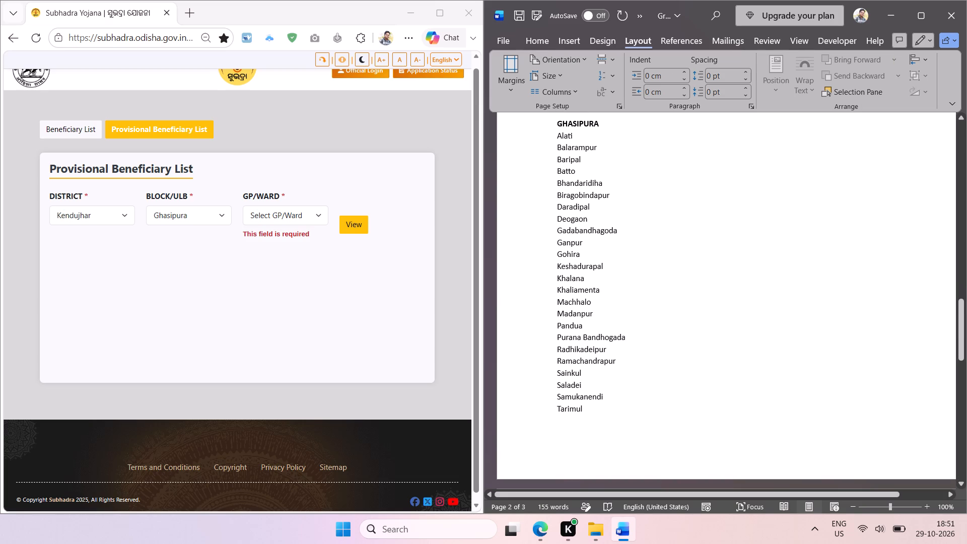
pyautogui.scroll(-1, 588, 404)
pyautogui.moveTo(585, 408); pyautogui.dragTo(555, 138)
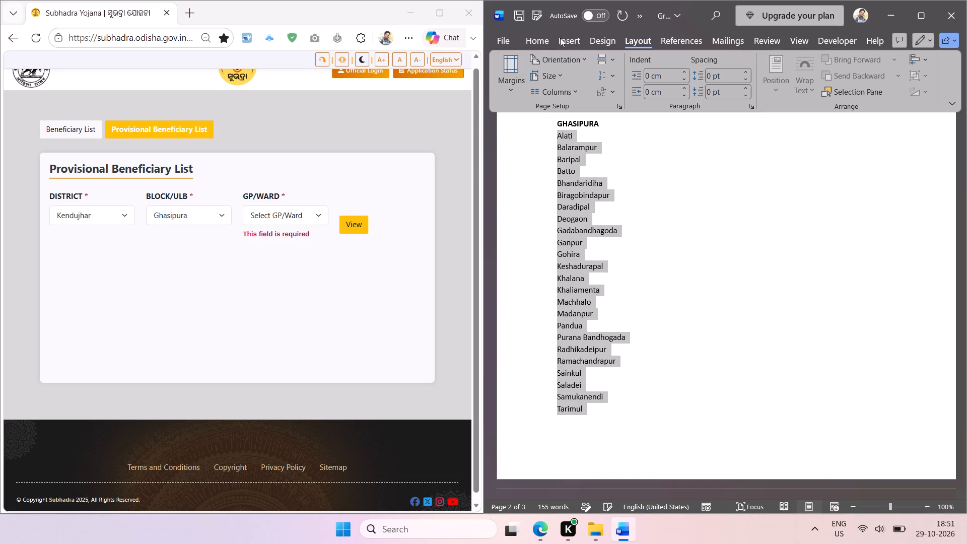
pyautogui.click(544, 39)
pyautogui.click(757, 94)
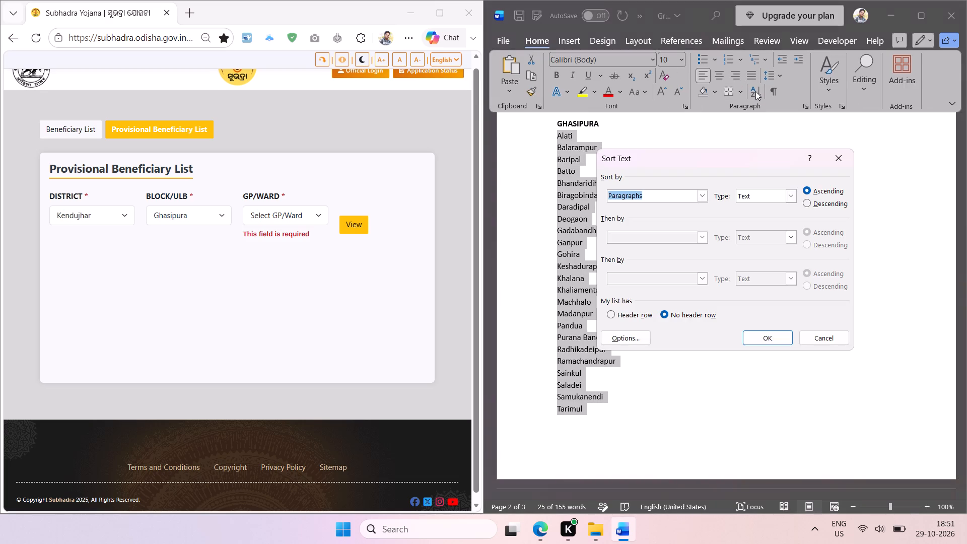
pyautogui.press('Return')
# Turn the Ghasipura names from Alati to Tarimul into a numbered list and decrease its indent.
pyautogui.click(727, 62)
pyautogui.click(784, 62)
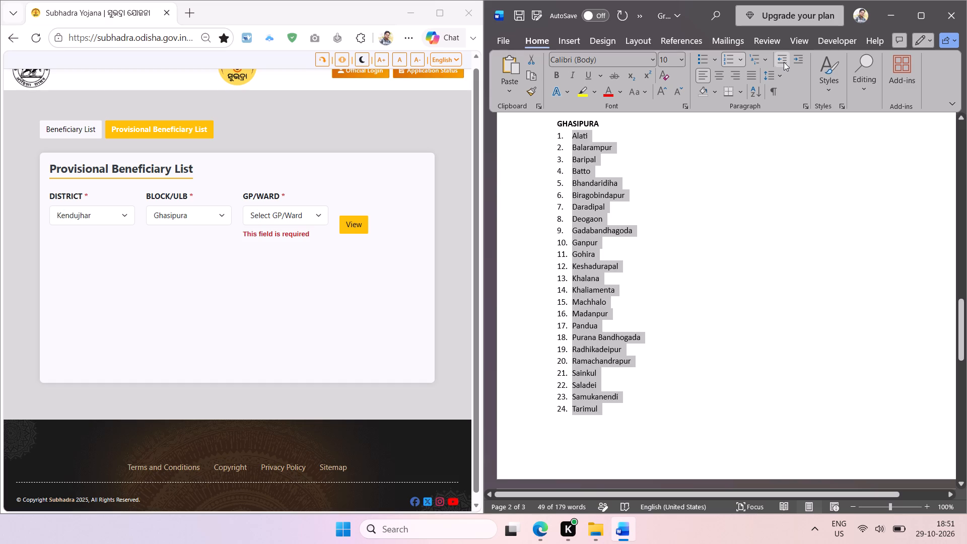
pyautogui.click(790, 178)
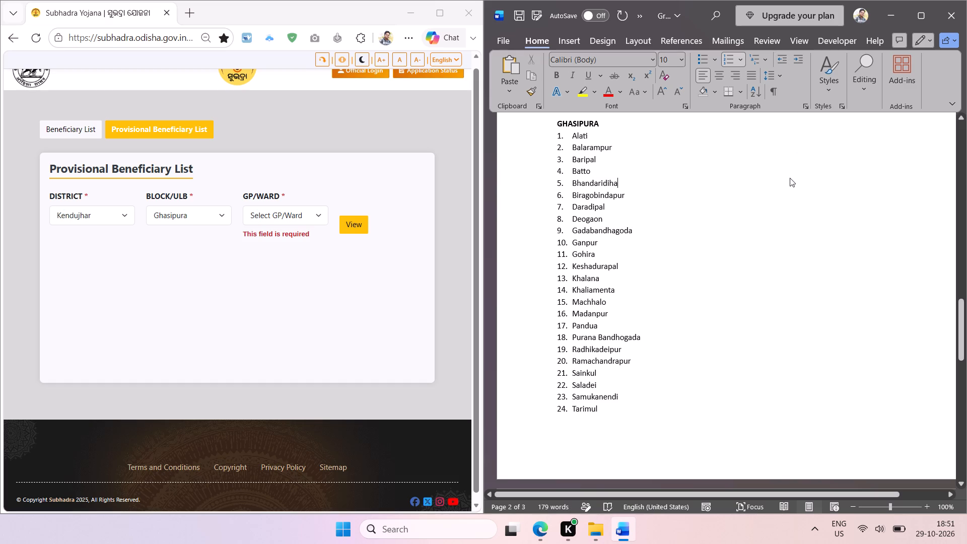
# Save the Gram Panchayat document.
pyautogui.hotkey('ctrl', 's')
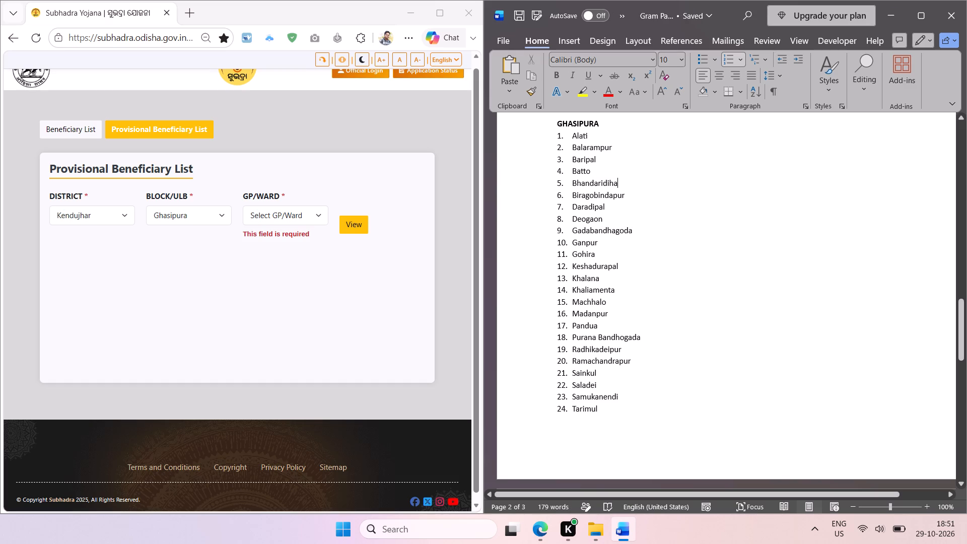